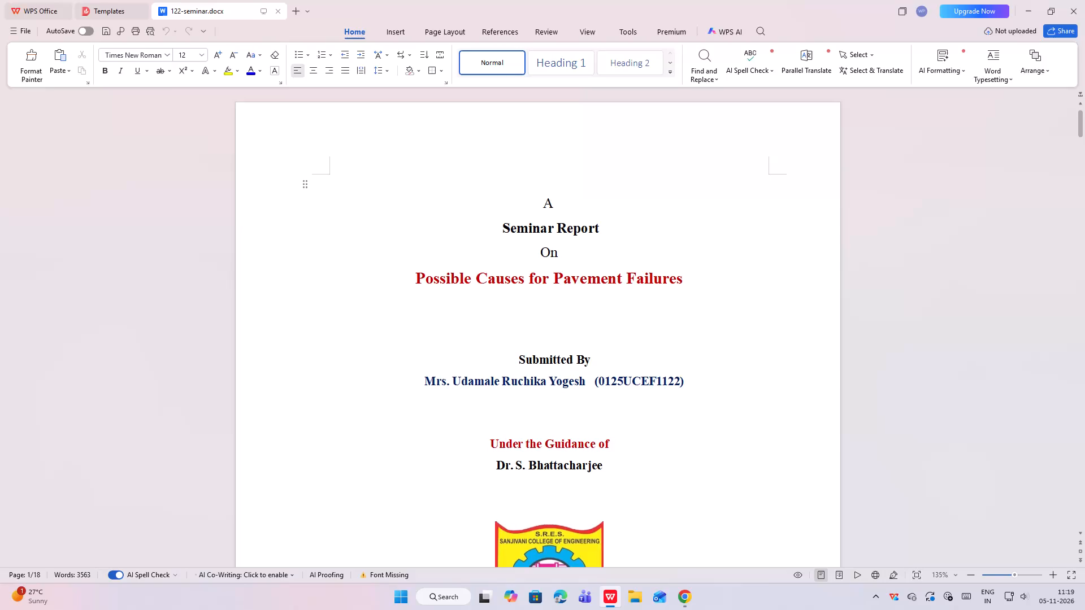
# Change the font colour of all the title page text and headings, down to the academic year line, to black.
pyautogui.scroll(-1, 606, 374)
pyautogui.moveTo(530, 164); pyautogui.dragTo(644, 381)
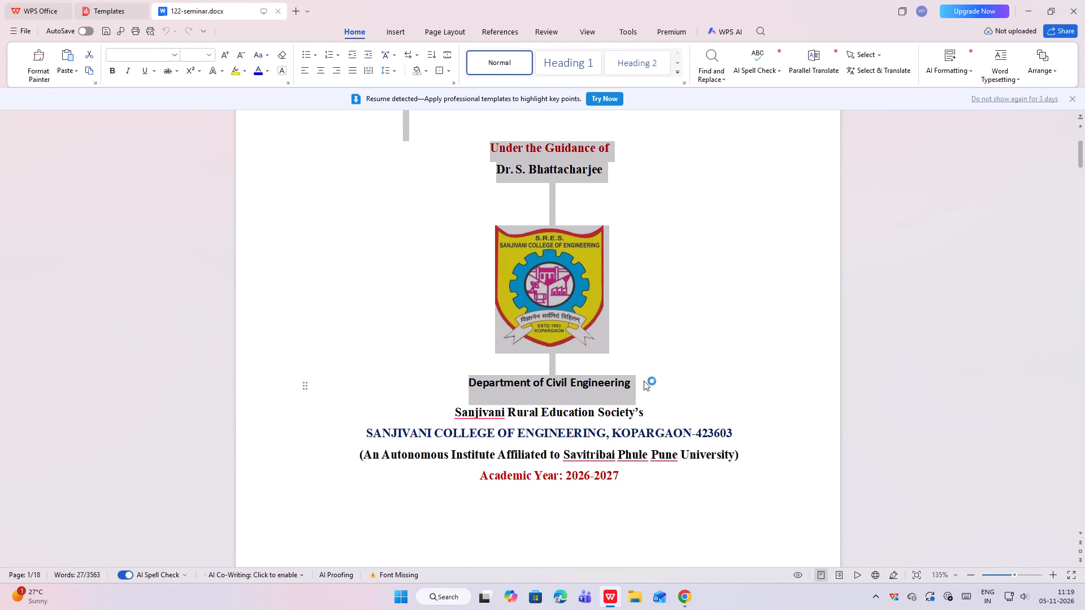
pyautogui.moveTo(644, 381); pyautogui.dragTo(679, 476)
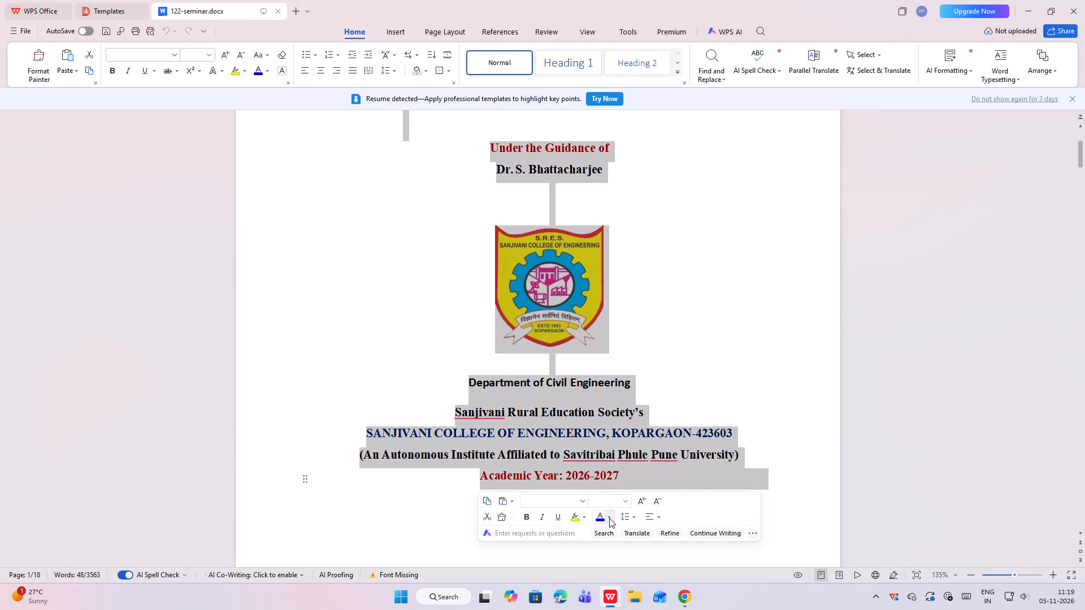
pyautogui.click(609, 518)
pyautogui.click(600, 261)
pyautogui.click(869, 254)
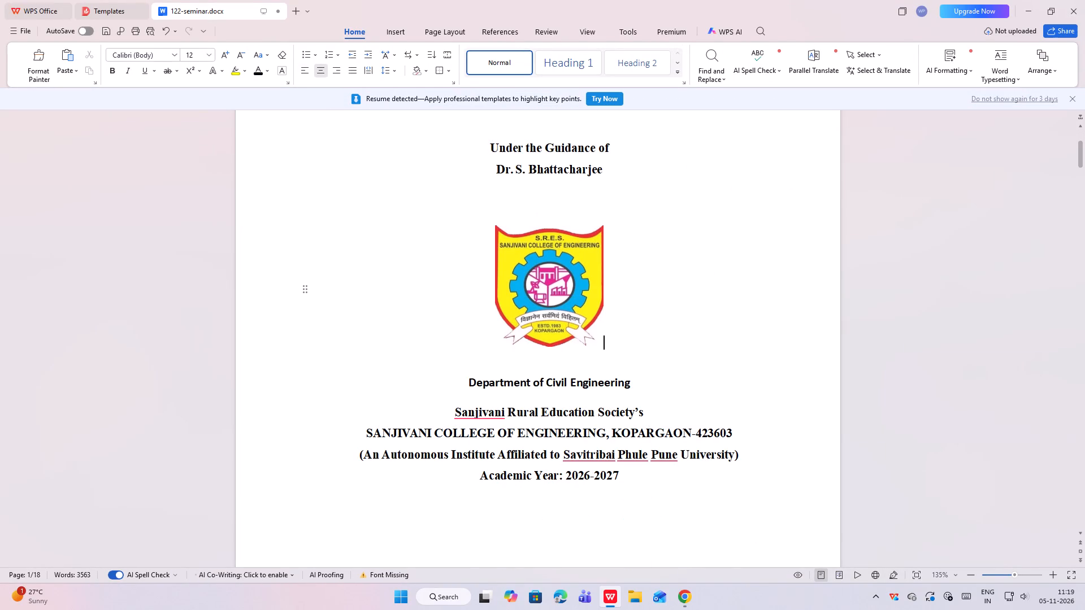
# Insert three line breaks before "Department of Civil Engineering" on the title page to widen the gap below the logo.
pyautogui.click(462, 381)
pyautogui.press('space')
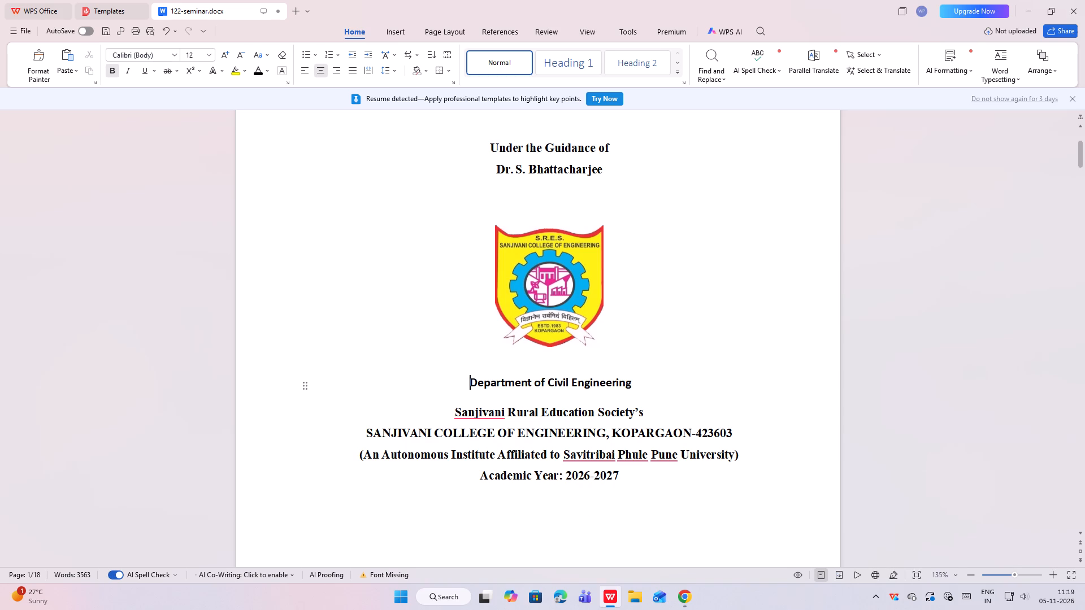
pyautogui.press('Return')
pyautogui.press('Return')
pyautogui.scroll(-3, 589, 372)
pyautogui.press('Return')
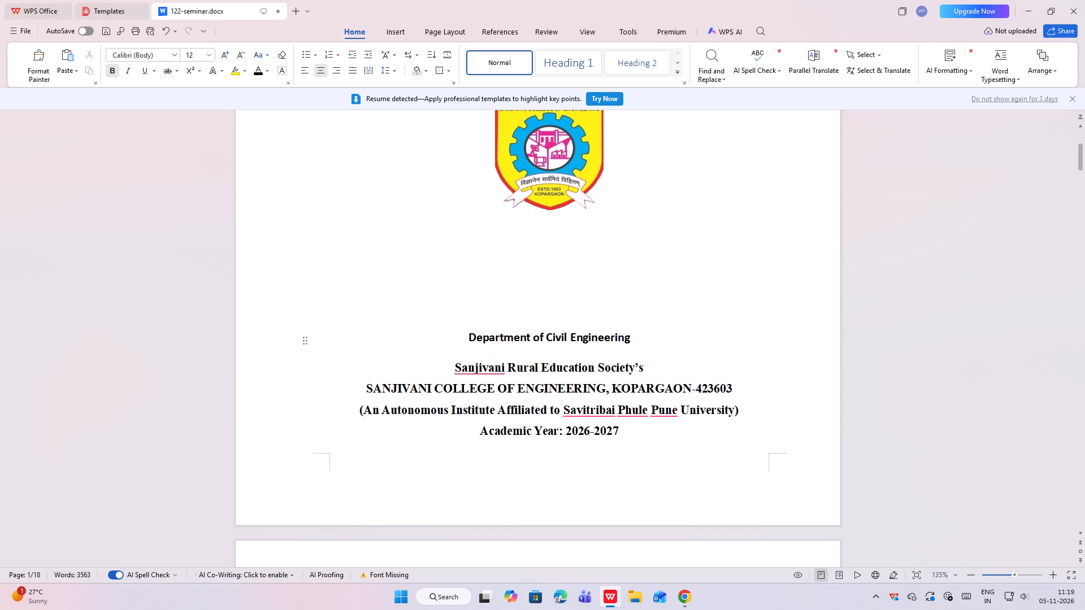
# Correct the student's title under "Submitted By" on the title page to "Ms.".
pyautogui.scroll(6, 580, 338)
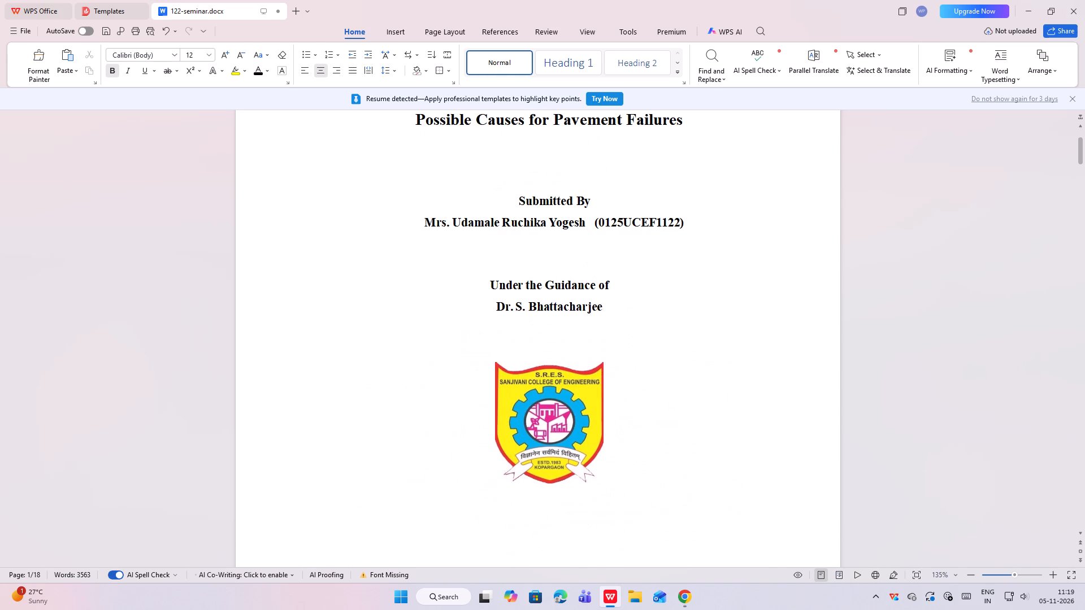
pyautogui.click(440, 227)
pyautogui.press('BackSpace')
# Add a space before the letter "A" at the top of the title page.
pyautogui.scroll(3, 549, 294)
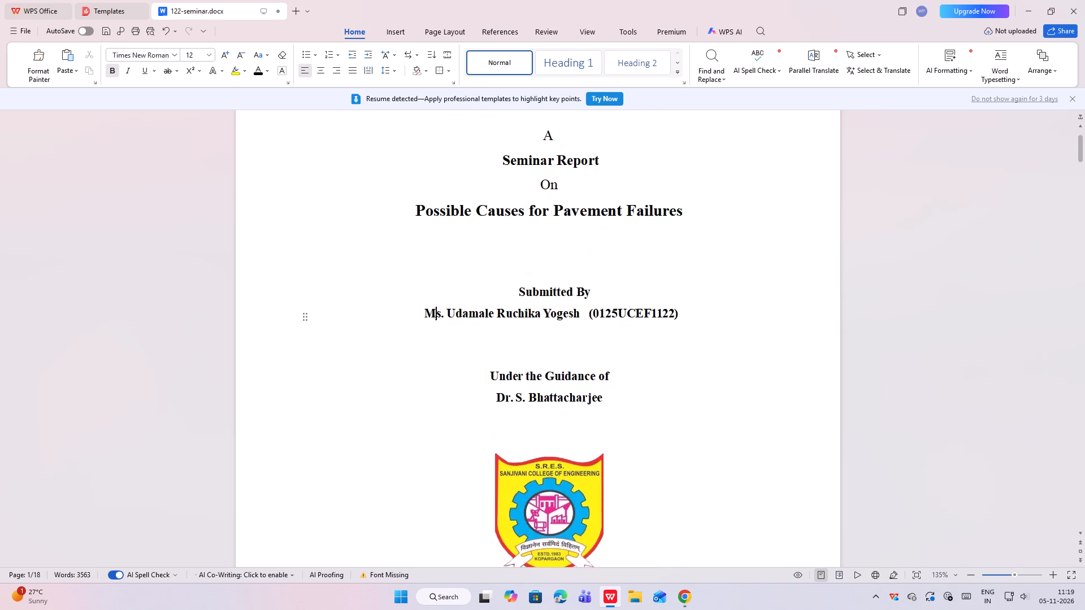
pyautogui.click(538, 181)
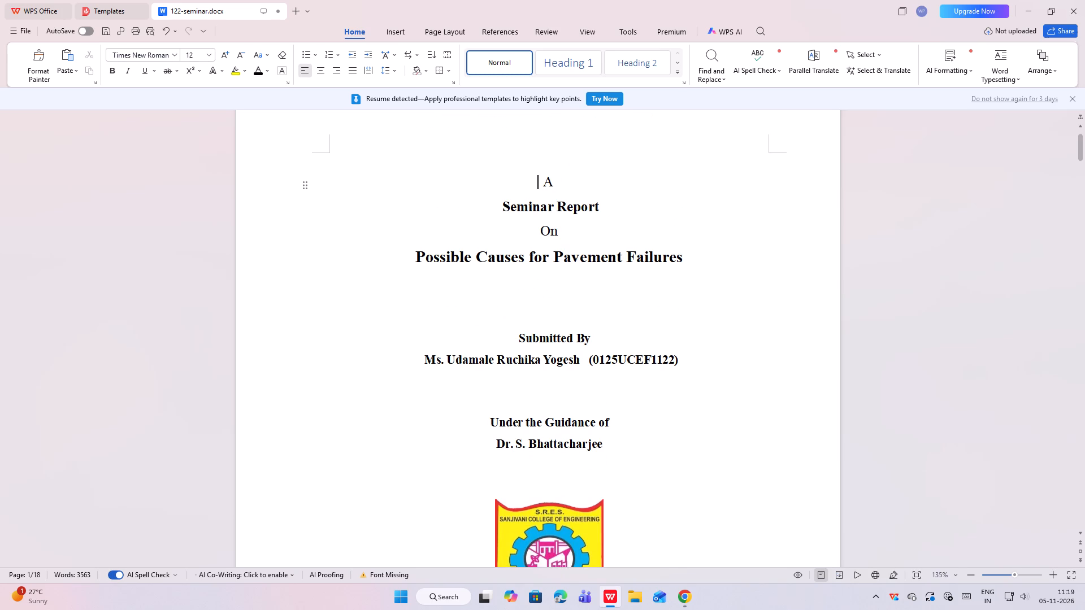
pyautogui.press('space')
# Correct the degree name in the certificate paragraph to "B. Tech".
pyautogui.scroll(-2, 650, 392)
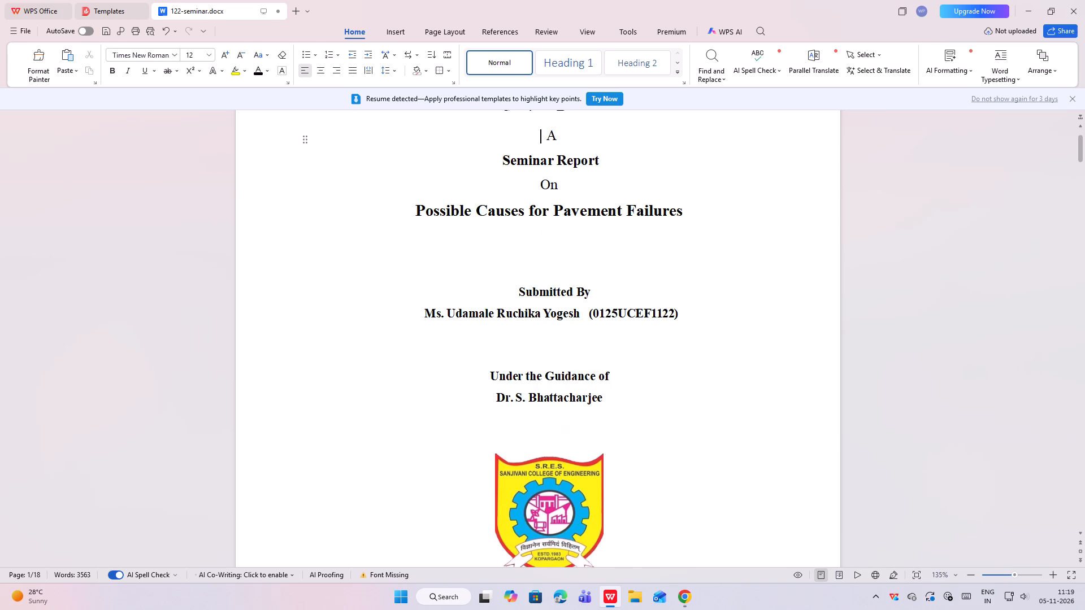
pyautogui.scroll(-6, 650, 392)
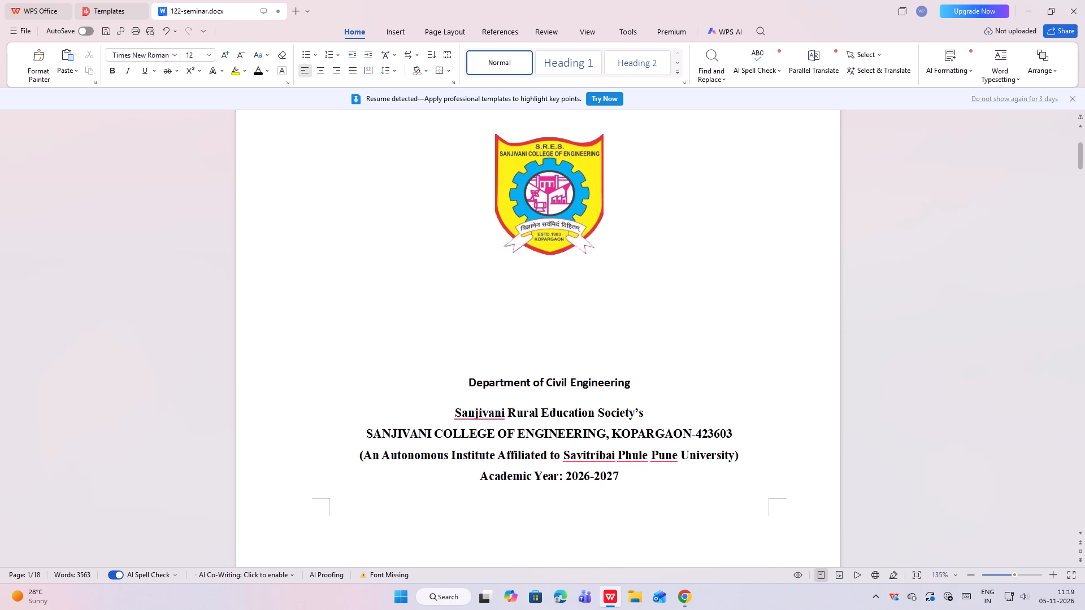
pyautogui.scroll(-17, 647, 393)
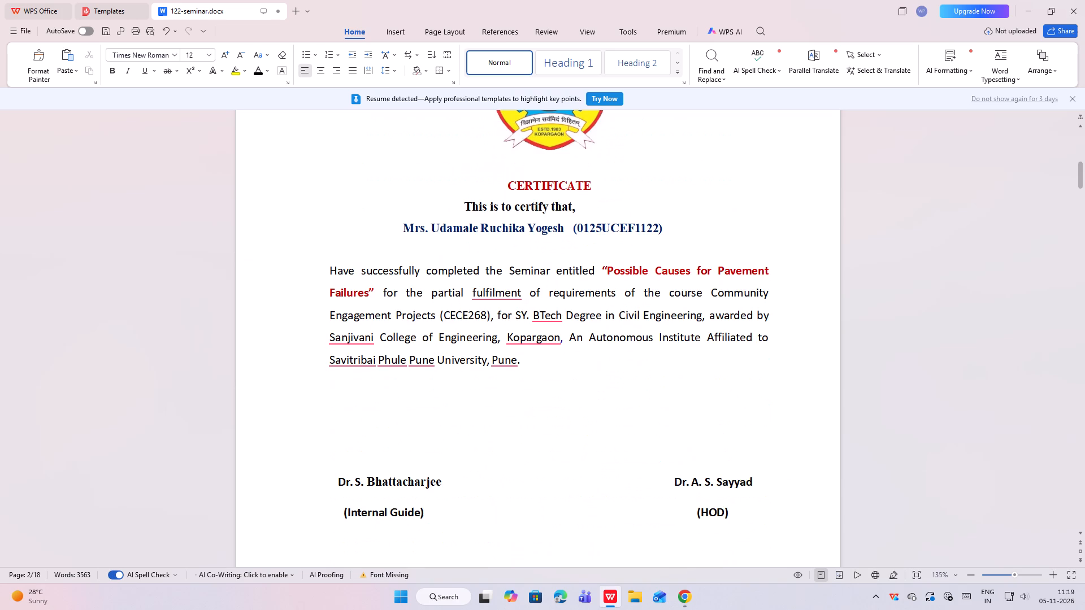
pyautogui.click(540, 320)
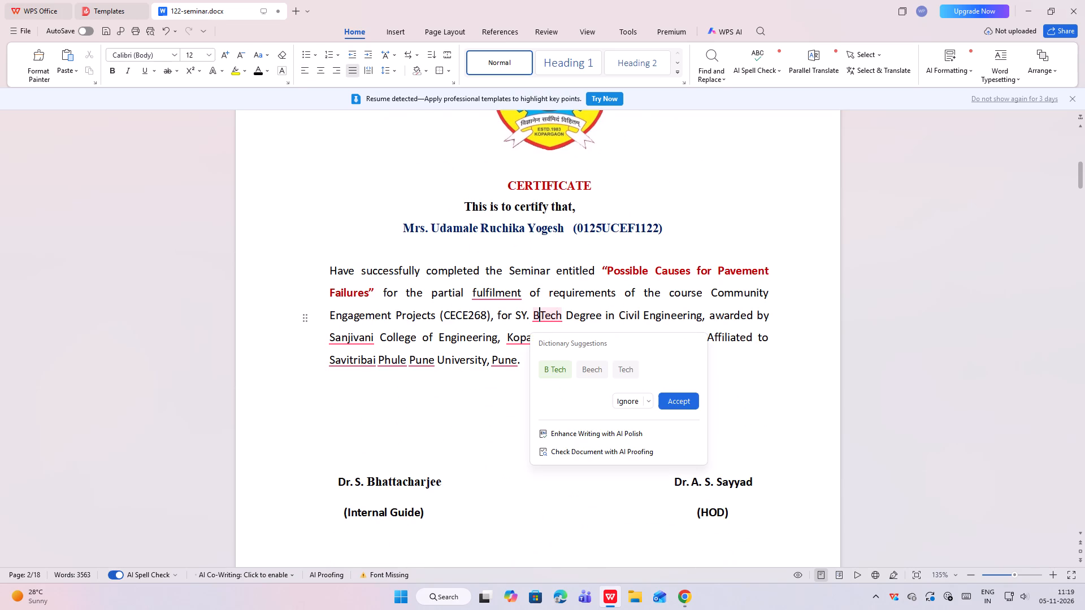
pyautogui.write('.')
pyautogui.press('space')
# Correct the student's title on the certificate page to "Ms.".
pyautogui.scroll(1, 550, 347)
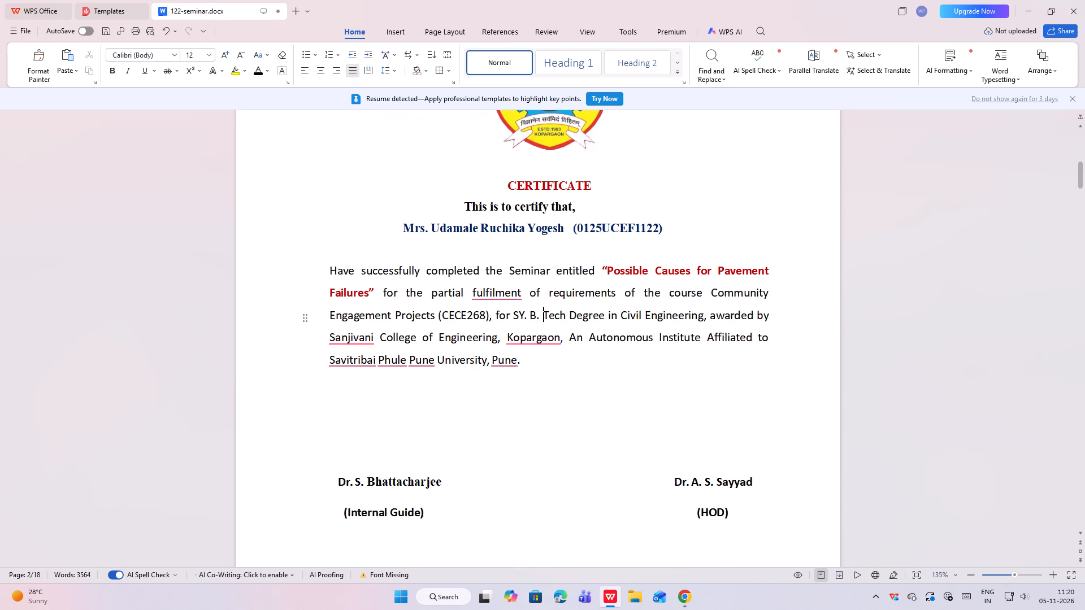
pyautogui.scroll(1, 550, 347)
pyautogui.click(419, 322)
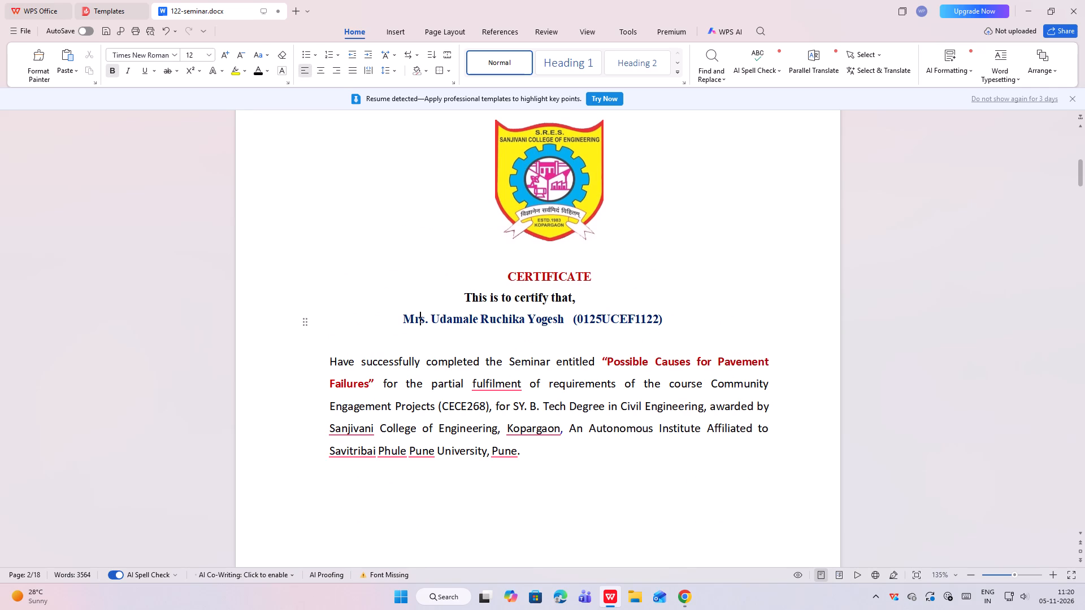
pyautogui.press('BackSpace')
# Set the font colour of the whole certificate page, from the society name to the signatories, to Automatic black.
pyautogui.scroll(3, 442, 337)
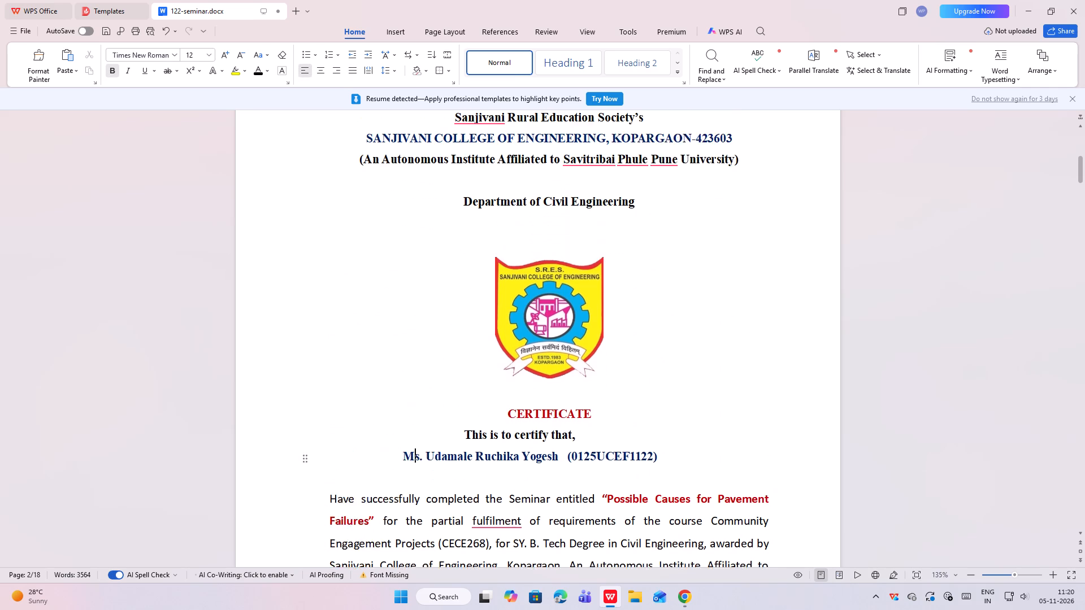
pyautogui.scroll(3, 449, 334)
pyautogui.moveTo(449, 251); pyautogui.dragTo(719, 561)
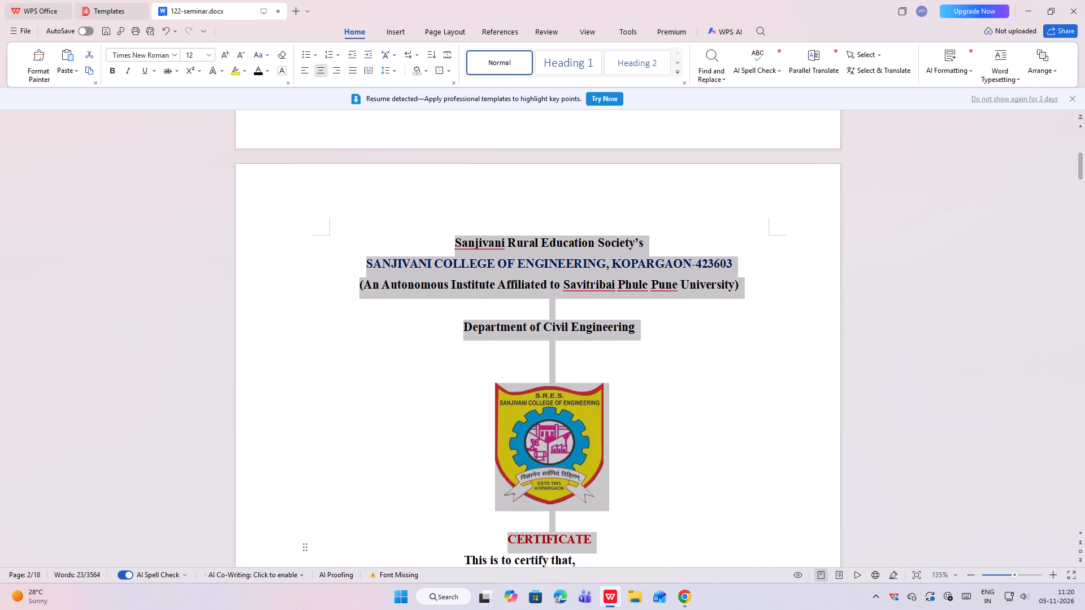
pyautogui.moveTo(719, 561); pyautogui.dragTo(751, 493)
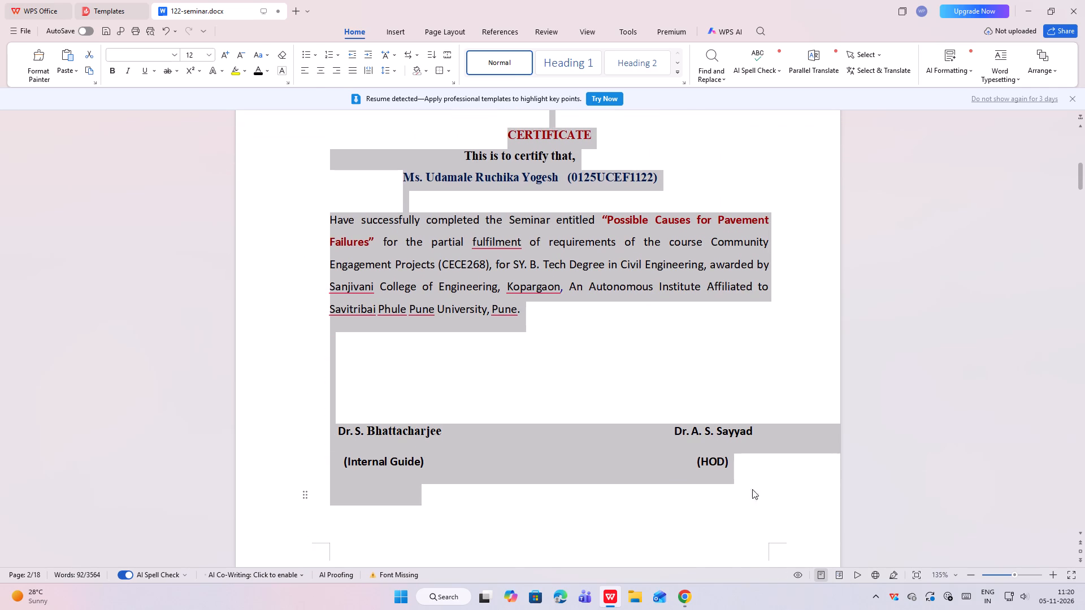
pyautogui.click(413, 530)
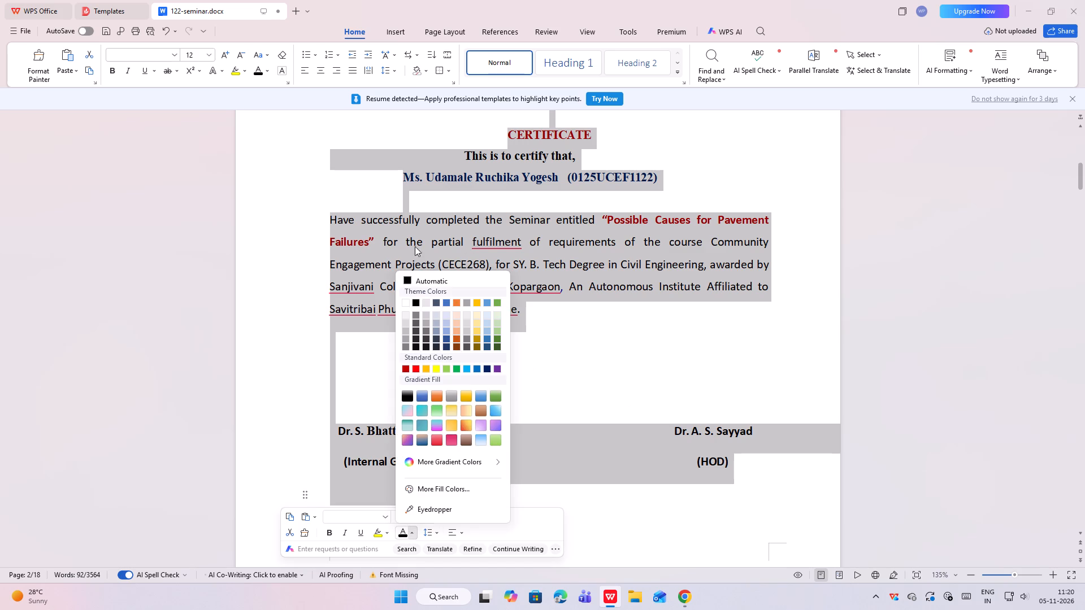
pyautogui.click(411, 279)
pyautogui.click(570, 368)
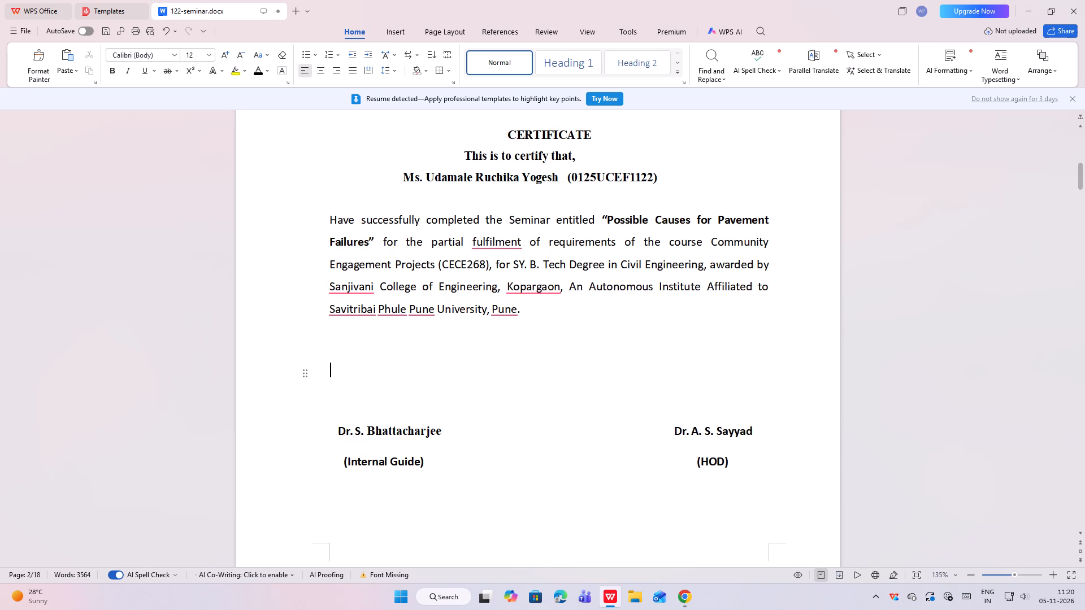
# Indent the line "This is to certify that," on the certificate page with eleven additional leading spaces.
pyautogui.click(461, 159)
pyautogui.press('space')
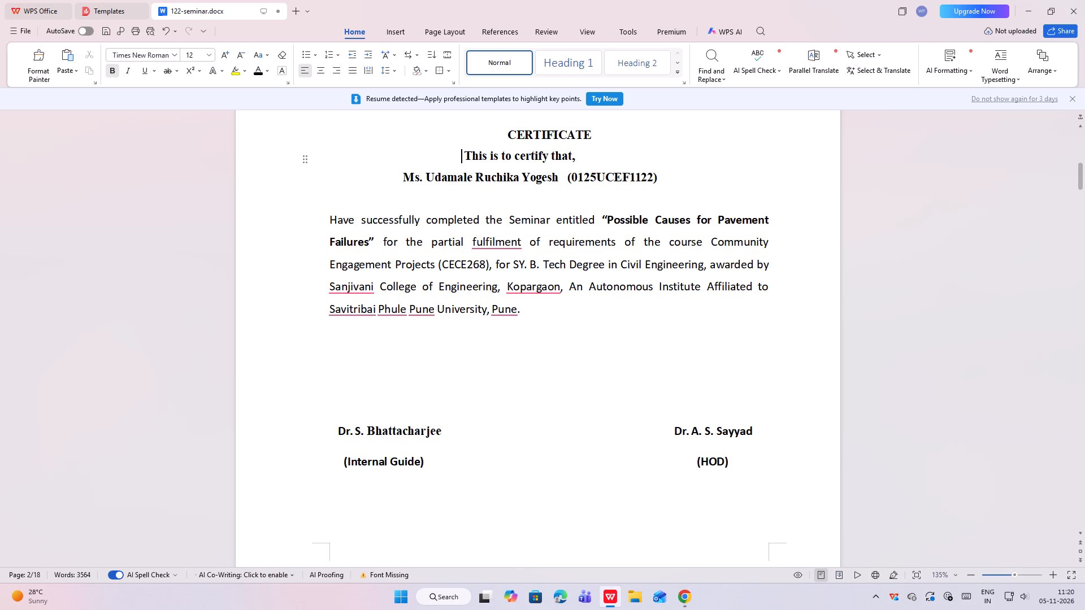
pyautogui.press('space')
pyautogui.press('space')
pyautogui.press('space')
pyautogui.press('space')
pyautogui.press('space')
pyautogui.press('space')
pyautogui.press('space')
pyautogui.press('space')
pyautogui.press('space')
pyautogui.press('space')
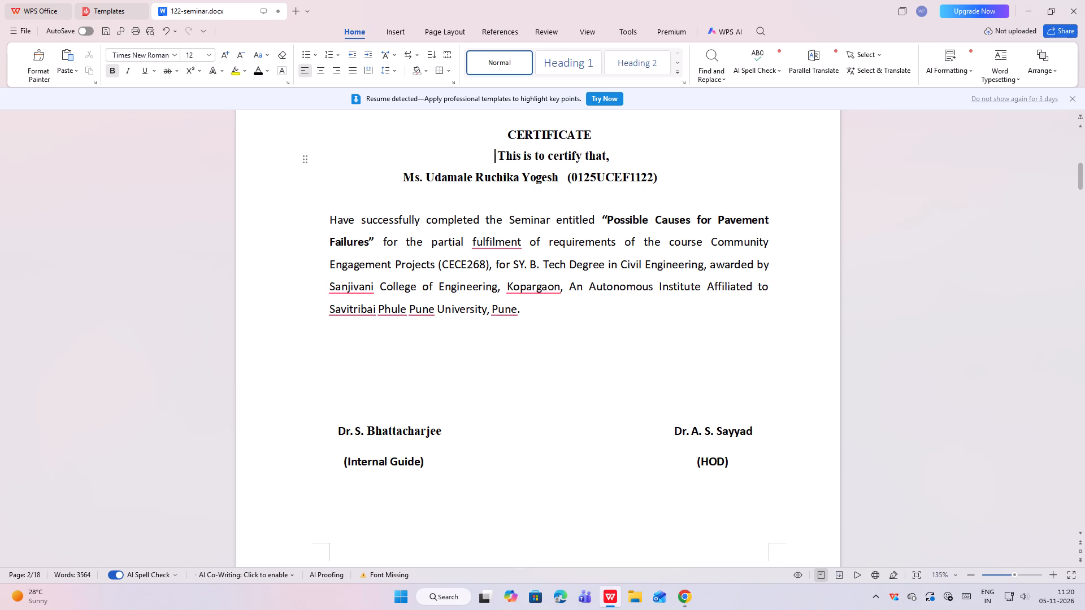
# Centre-align the "CERTIFICATE" heading, the "This is to certify that," line and the student name line.
pyautogui.moveTo(498, 127); pyautogui.dragTo(684, 180)
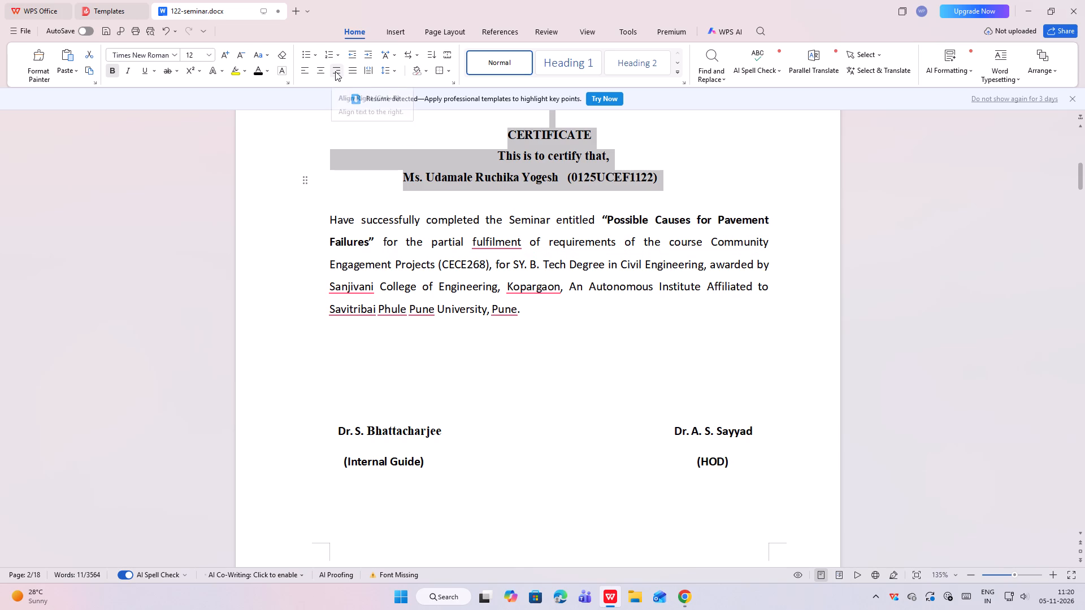
pyautogui.click(323, 75)
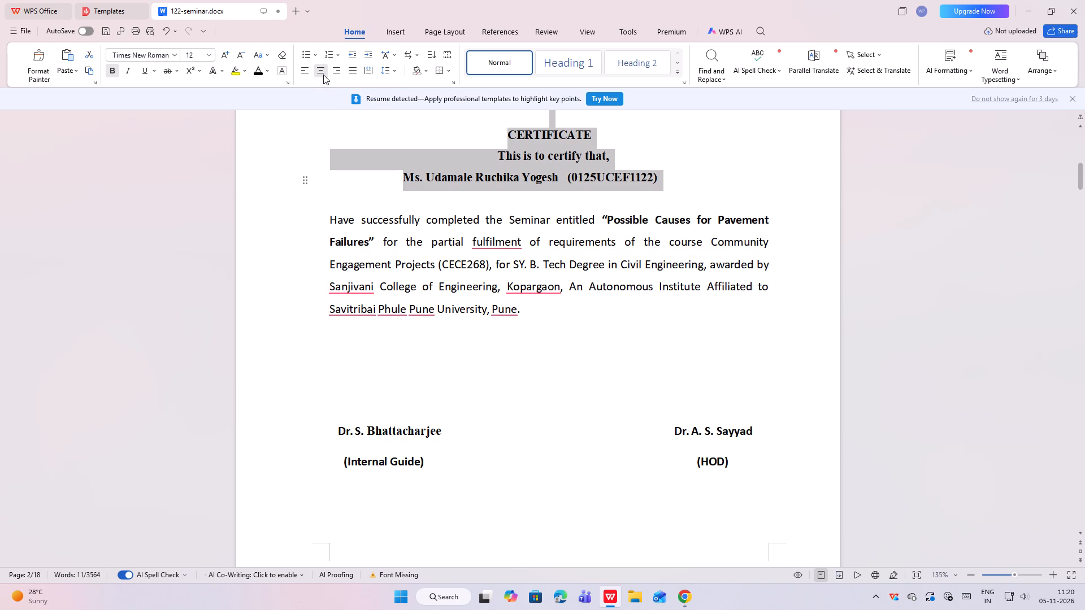
pyautogui.click(446, 197)
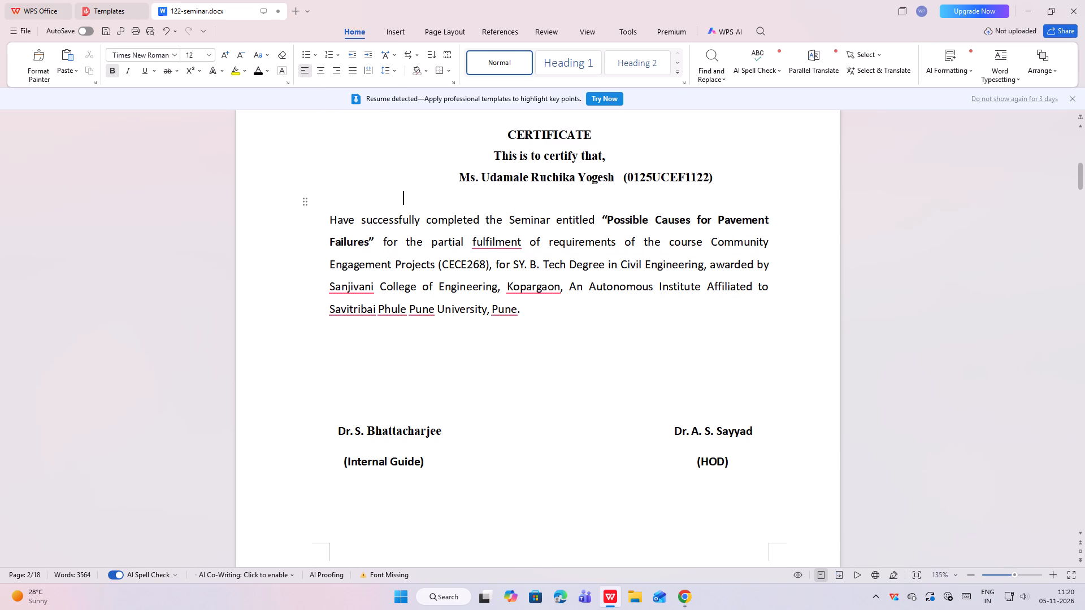
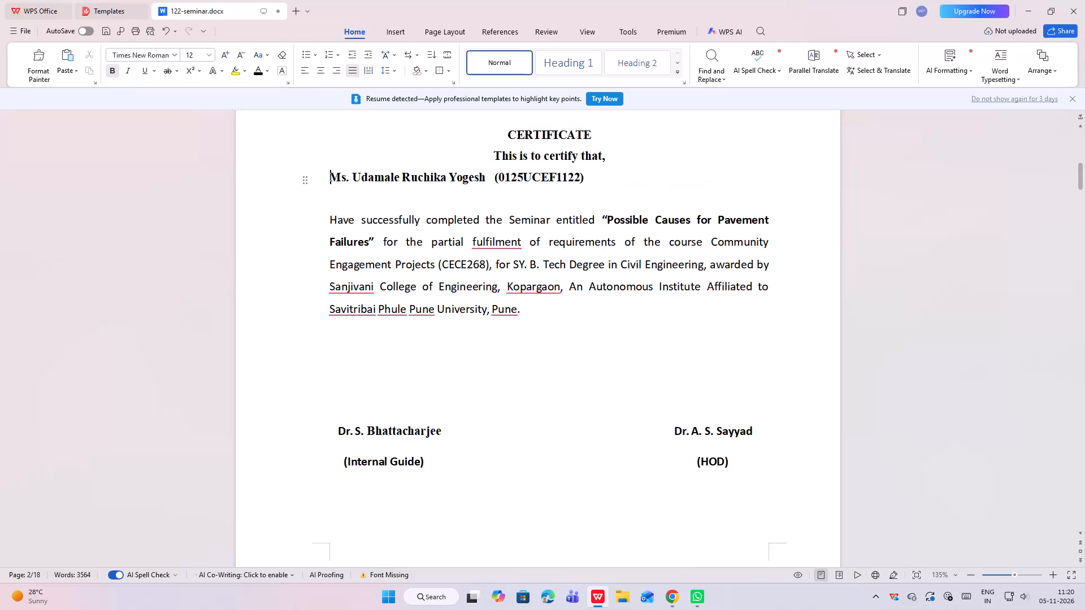
# Indent the student name line on the certificate page with leading spaces so it sits centred beneath "This is to certify that,".
pyautogui.press('space')
pyautogui.press('space')
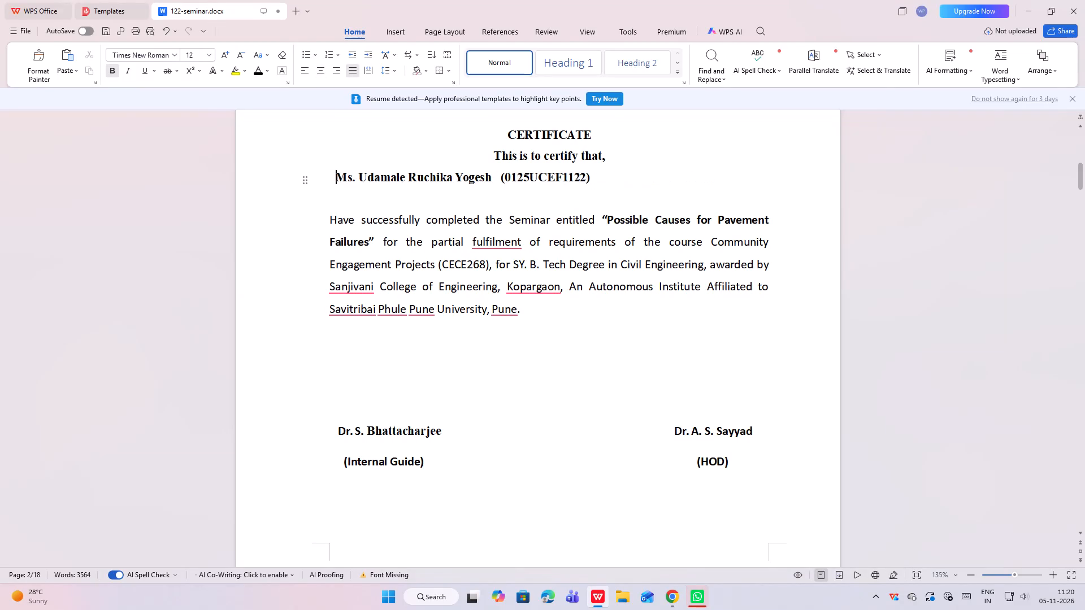
pyautogui.press('space')
pyautogui.press('space')
pyautogui.press('space')
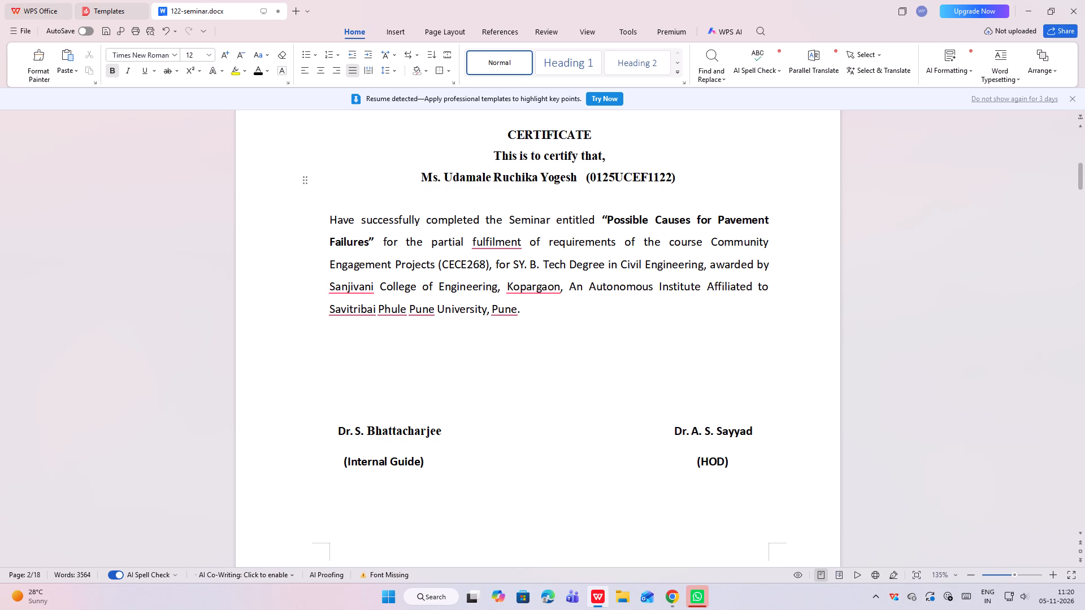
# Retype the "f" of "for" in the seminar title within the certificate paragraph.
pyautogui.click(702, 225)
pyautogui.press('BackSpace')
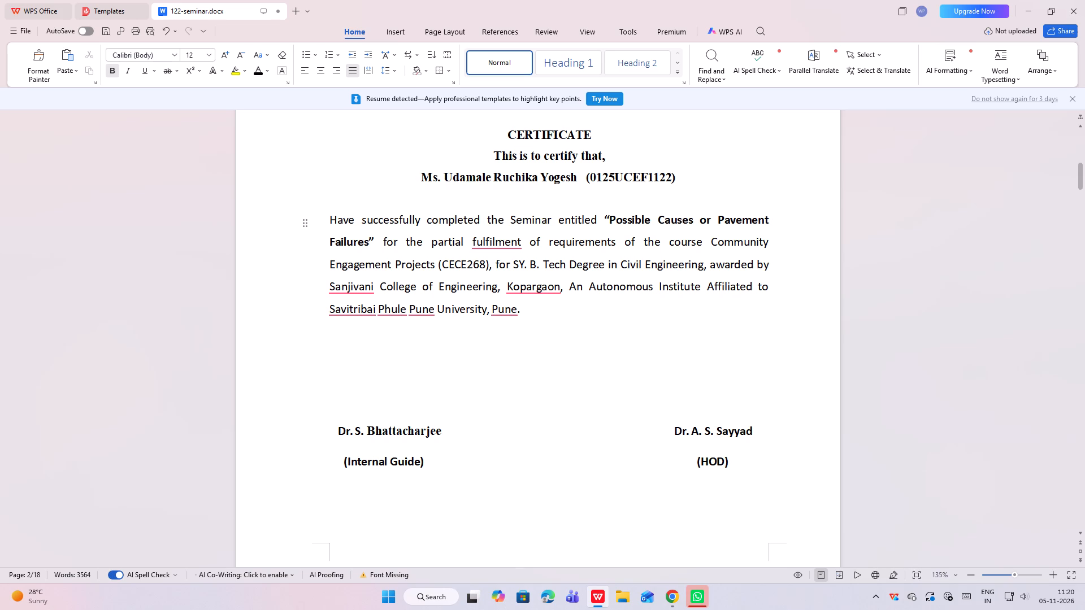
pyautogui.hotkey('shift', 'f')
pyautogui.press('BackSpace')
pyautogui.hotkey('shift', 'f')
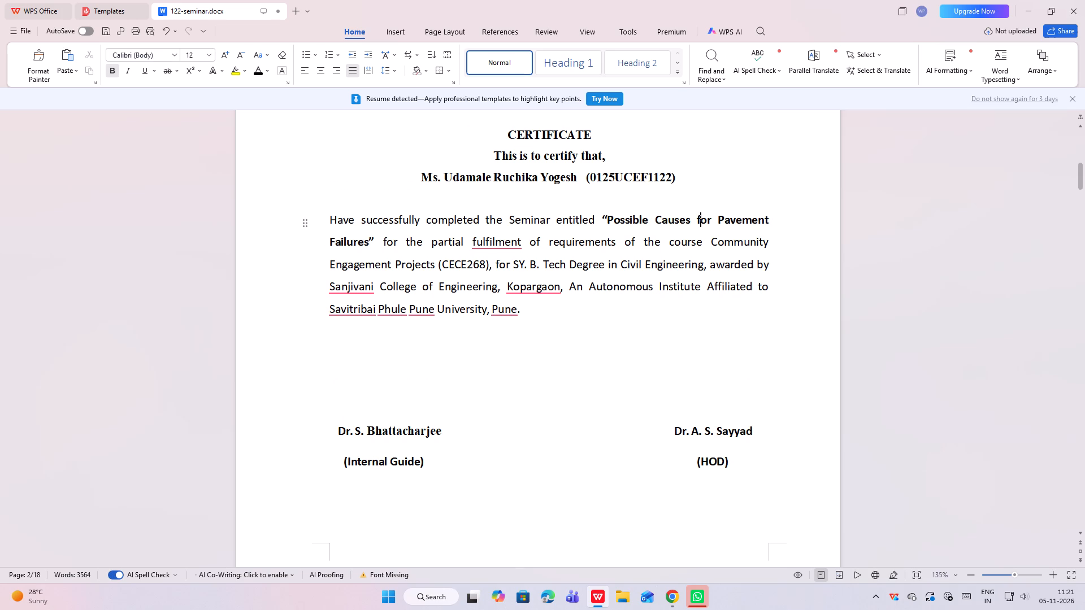
# Correct the student's title under "Submitted by," on the Acknowledgement page to "Ms.".
pyautogui.scroll(-9, 583, 371)
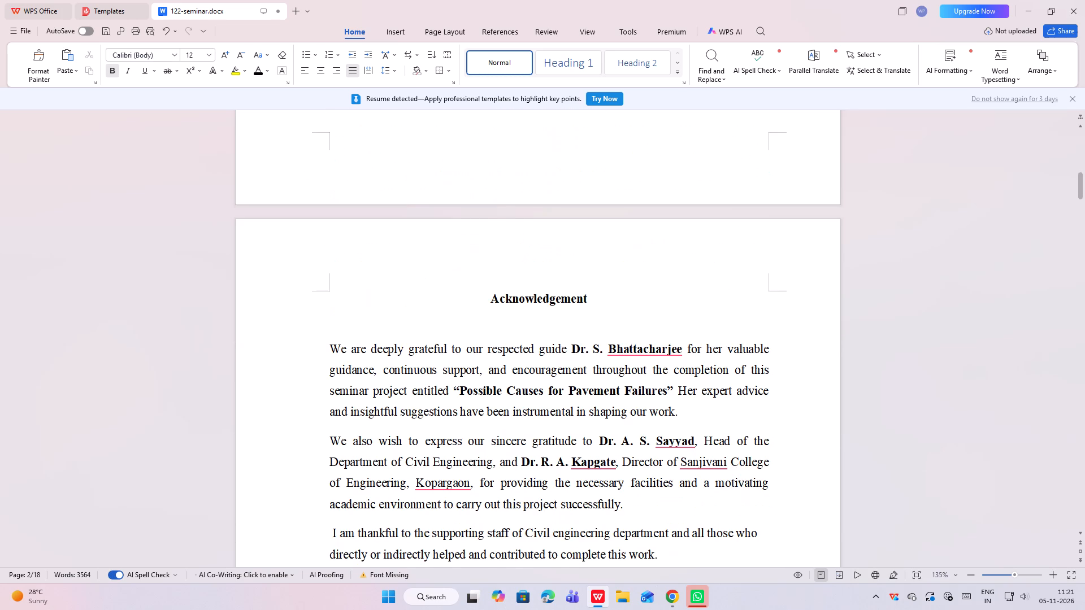
pyautogui.scroll(-3, 583, 371)
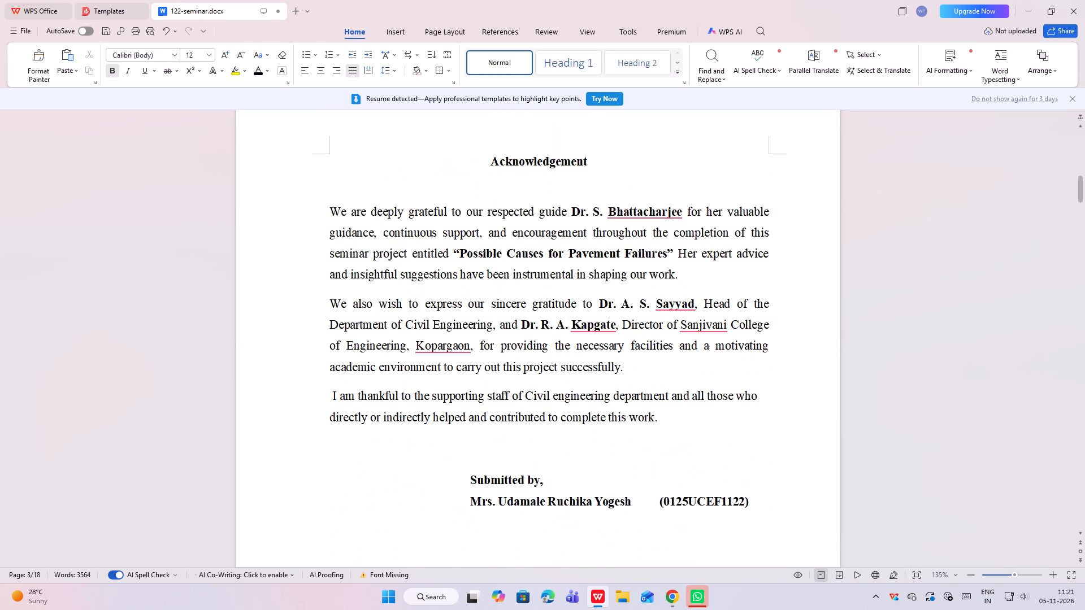
pyautogui.click(490, 506)
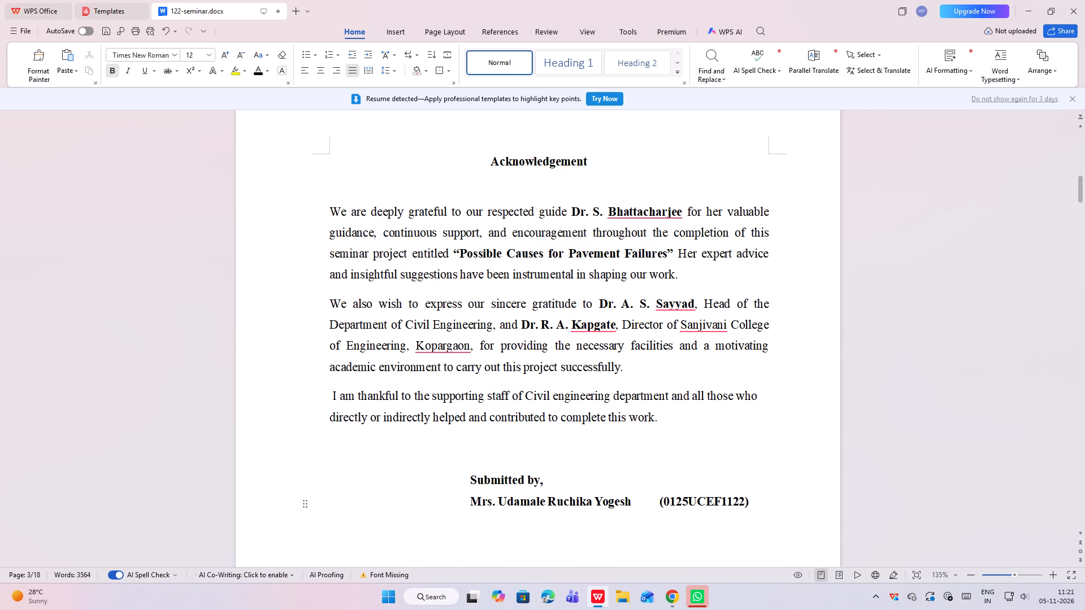
pyautogui.click(486, 506)
pyautogui.press('BackSpace')
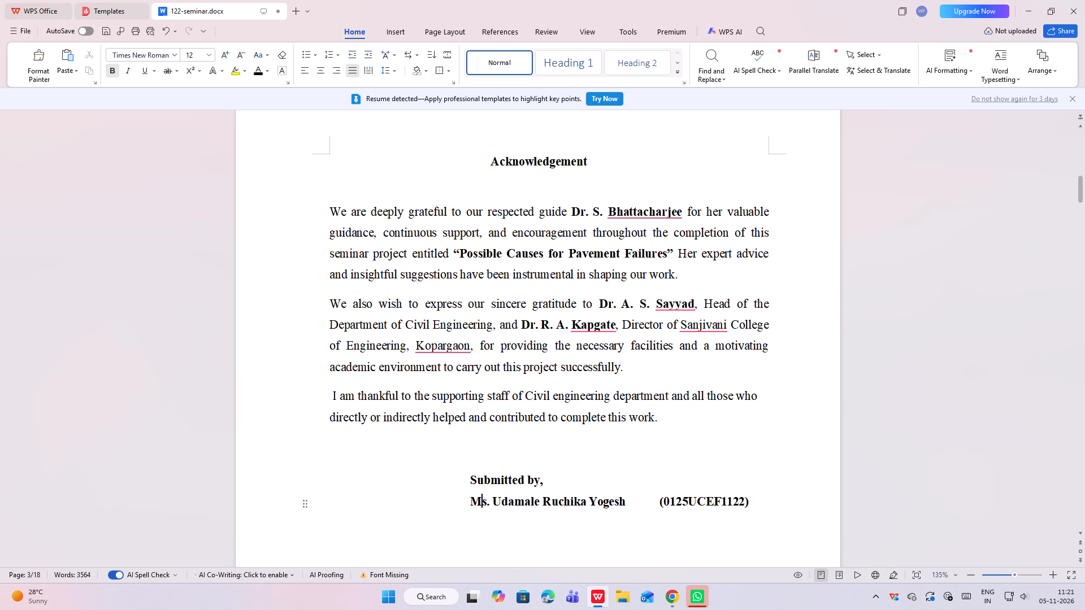
# Shift the "Acknowledgement" heading slightly towards the left margin by reducing its leading spaces by one.
pyautogui.scroll(2, 620, 483)
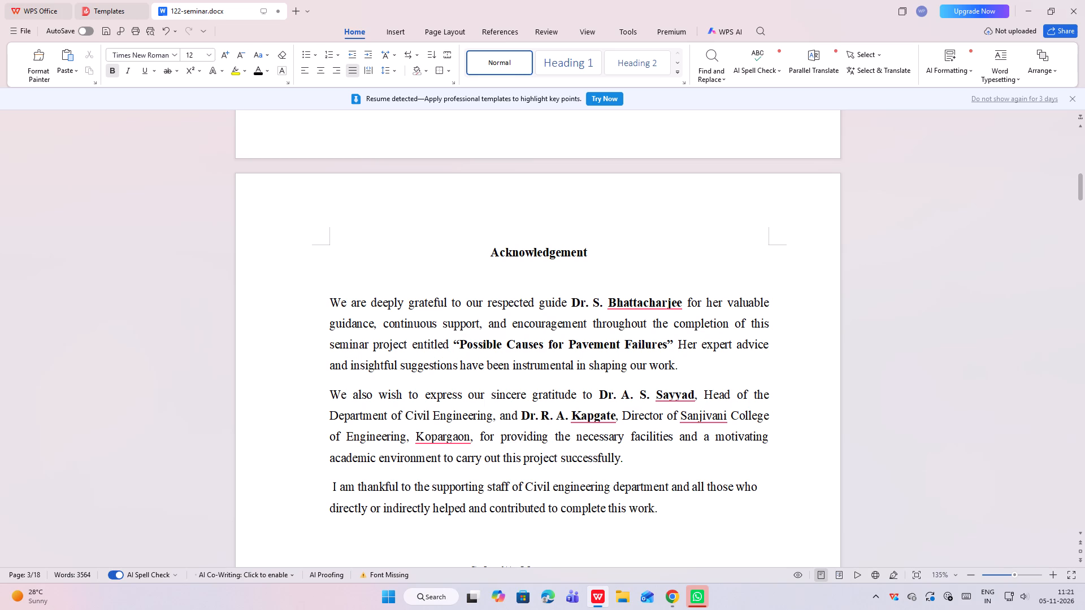
pyautogui.click(474, 259)
pyautogui.press('BackSpace')
pyautogui.press('BackSpace')
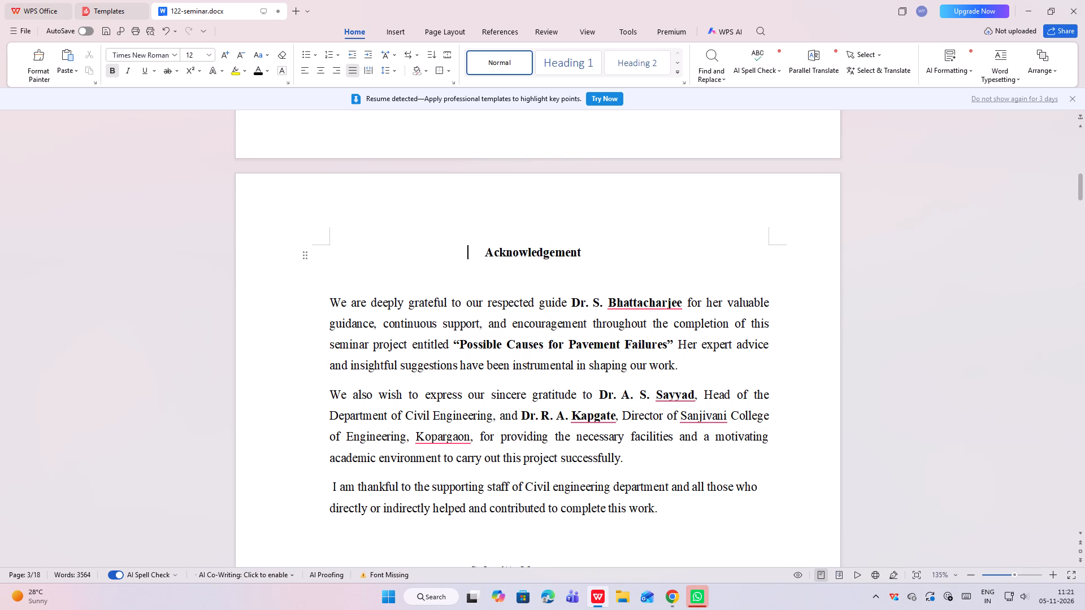
pyautogui.press('space')
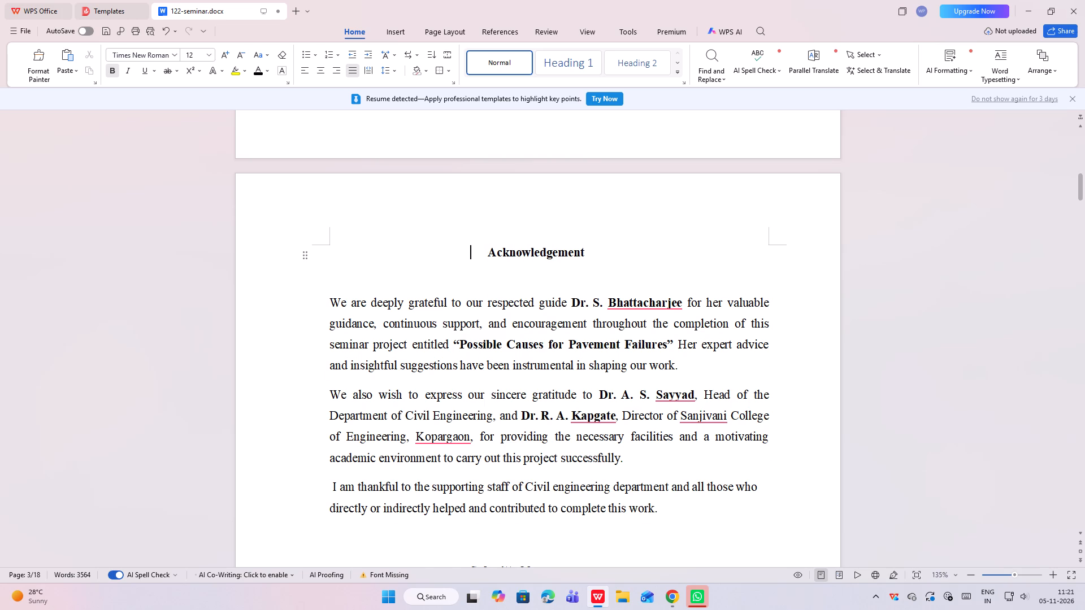
pyautogui.scroll(1, 530, 433)
pyautogui.scroll(-3, 530, 433)
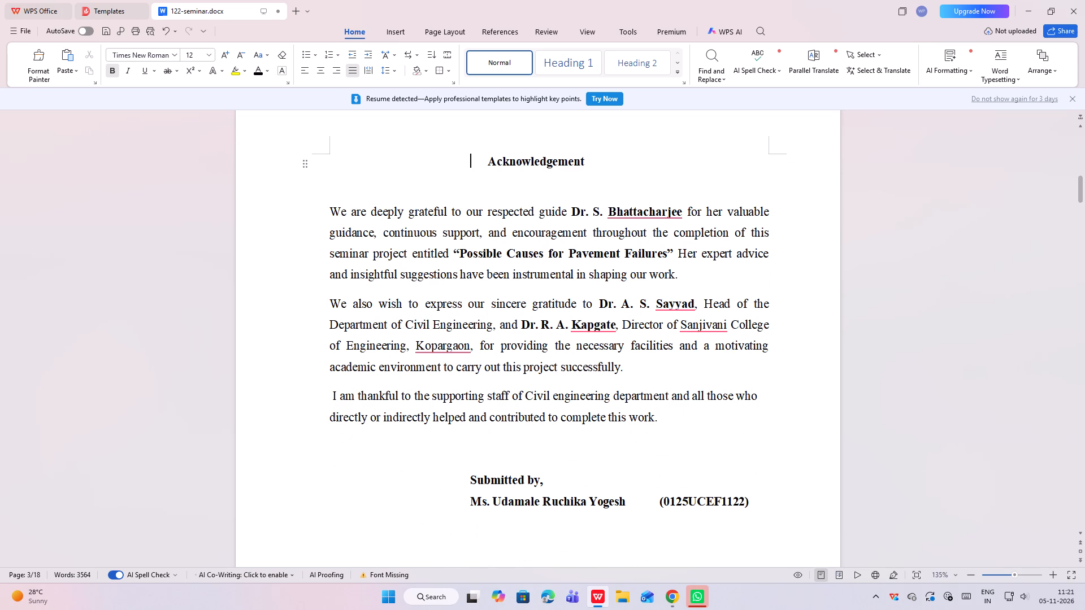
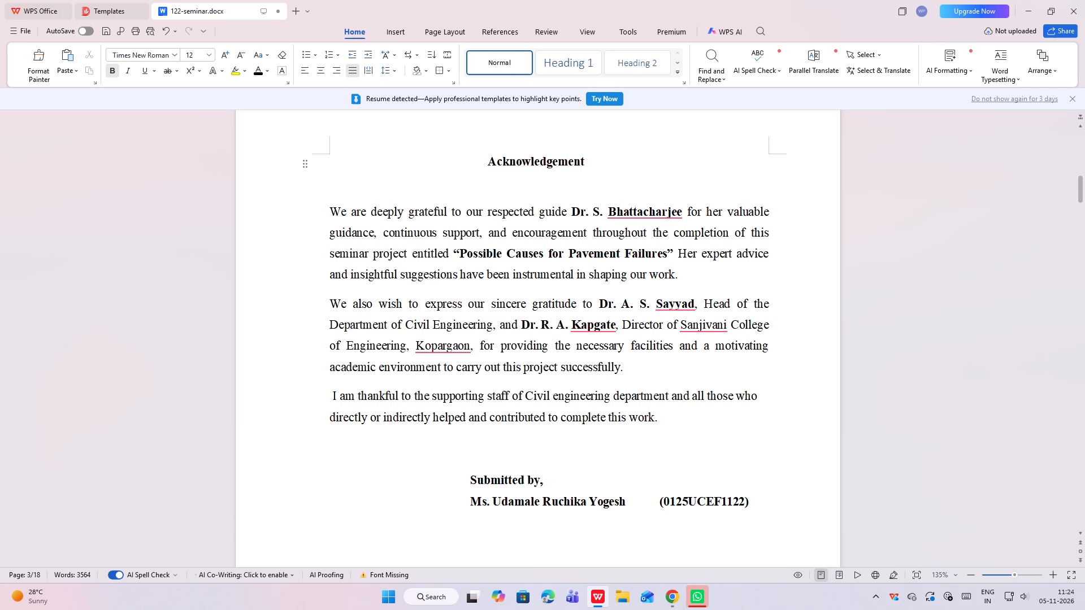
# Remove bold from the guide's name and the quoted seminar title in the first Acknowledgement paragraph.
pyautogui.moveTo(570, 210); pyautogui.dragTo(661, 219)
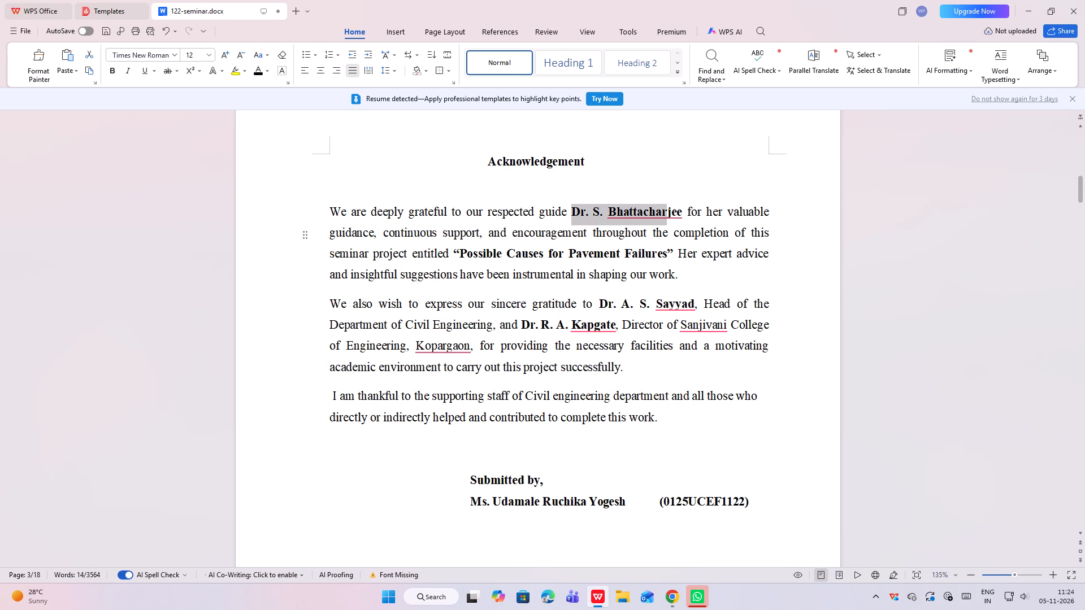
pyautogui.moveTo(661, 219); pyautogui.dragTo(687, 211)
pyautogui.click(592, 176)
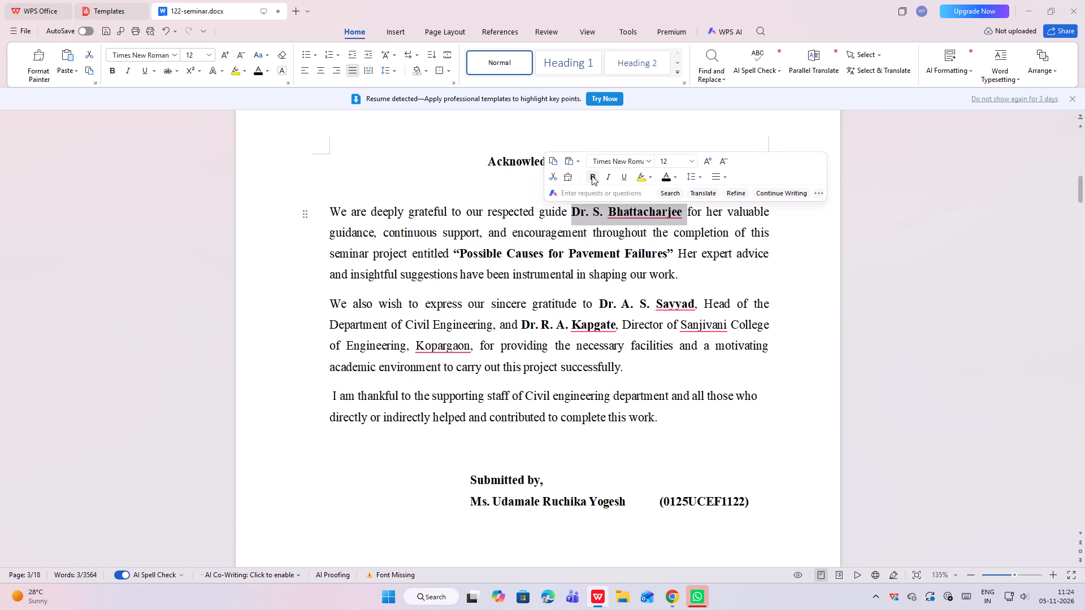
pyautogui.moveTo(452, 251); pyautogui.dragTo(521, 248)
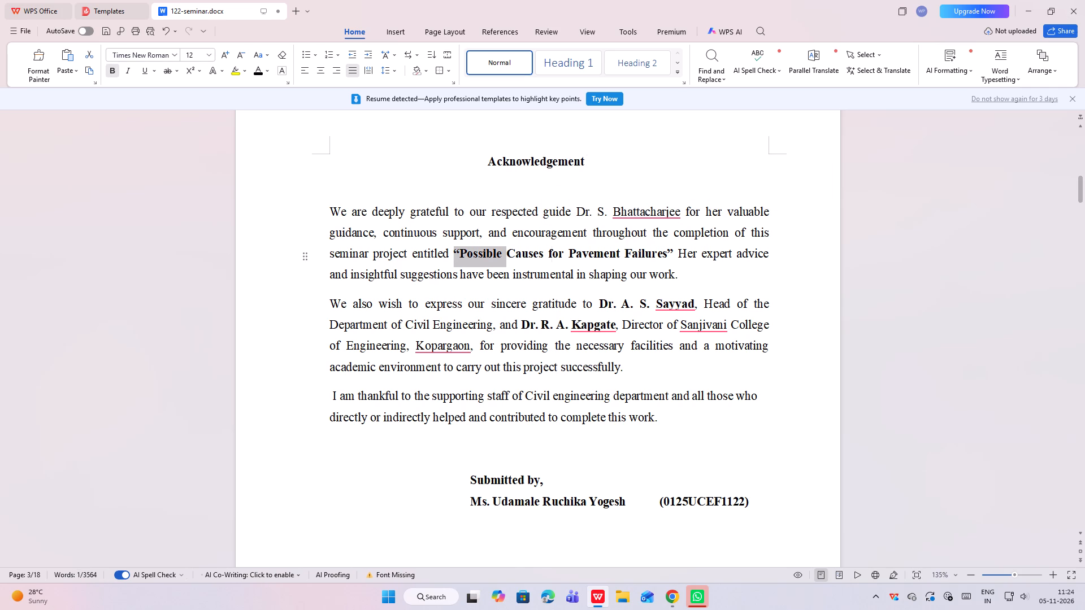
pyautogui.moveTo(521, 248); pyautogui.dragTo(675, 248)
pyautogui.click(580, 217)
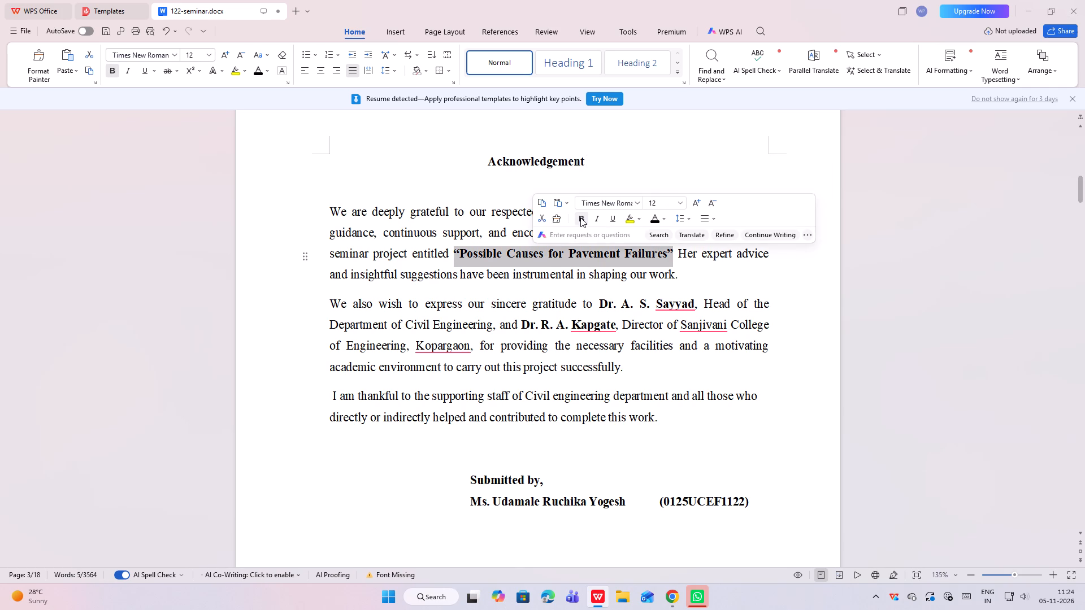
# Remove bold from the department head's and director's names in the second Acknowledgement paragraph.
pyautogui.moveTo(601, 300); pyautogui.dragTo(697, 299)
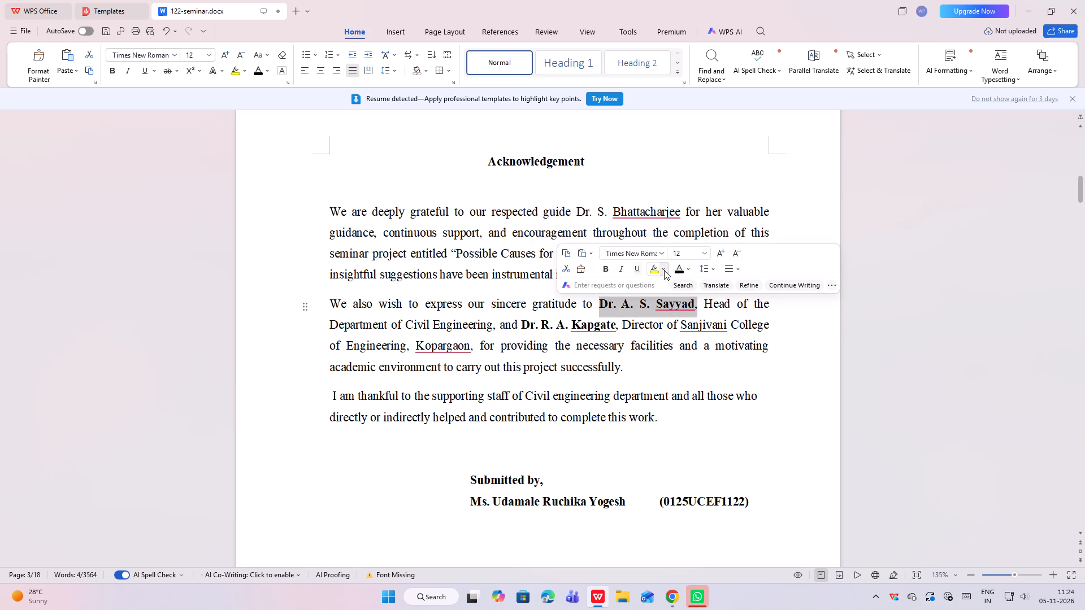
pyautogui.click(606, 267)
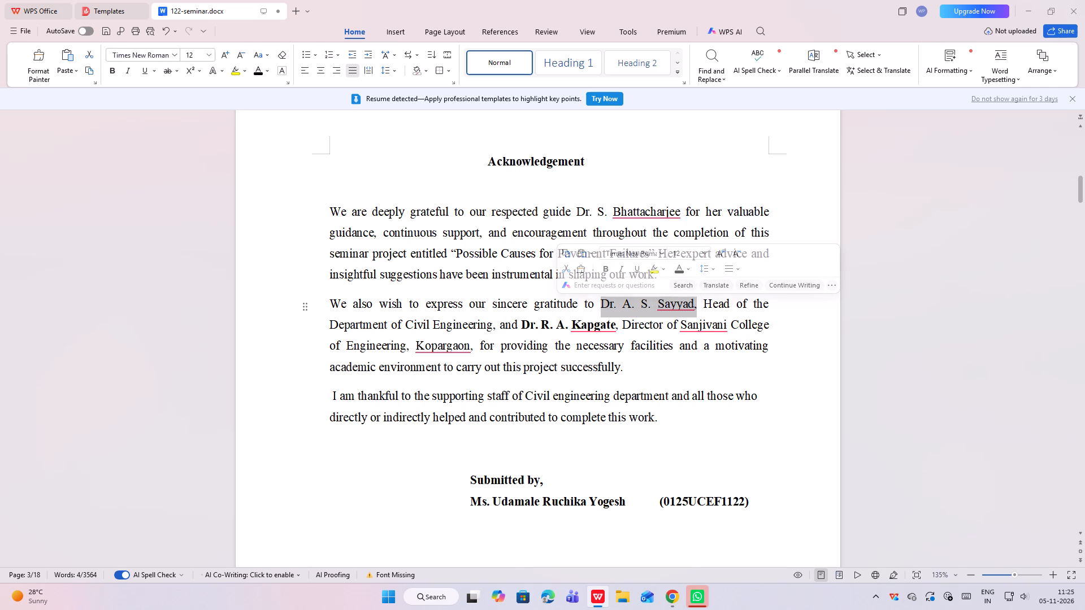
pyautogui.moveTo(524, 322); pyautogui.dragTo(618, 323)
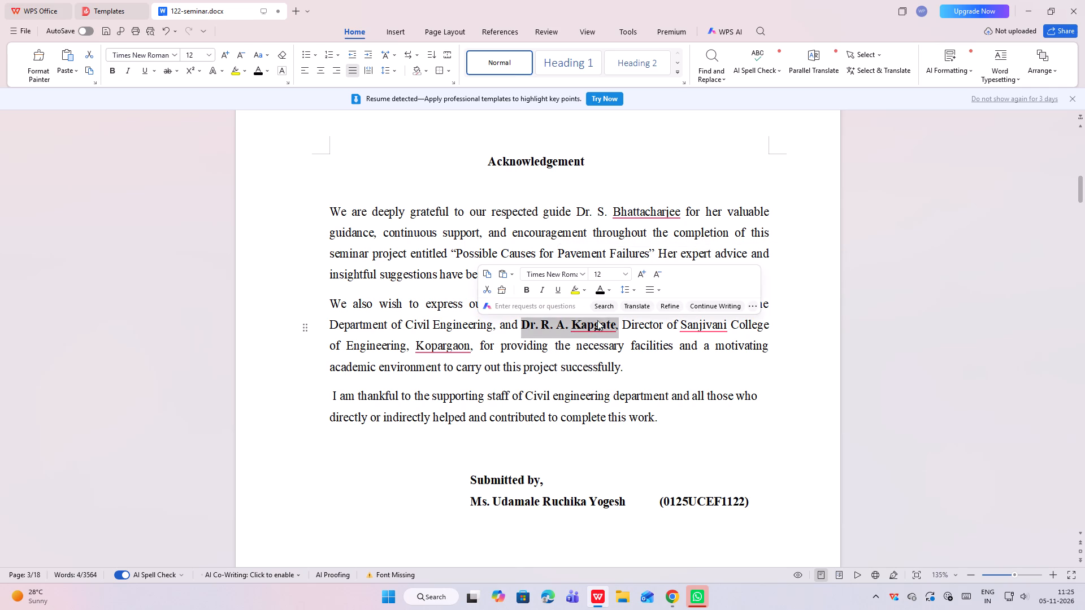
pyautogui.click(530, 290)
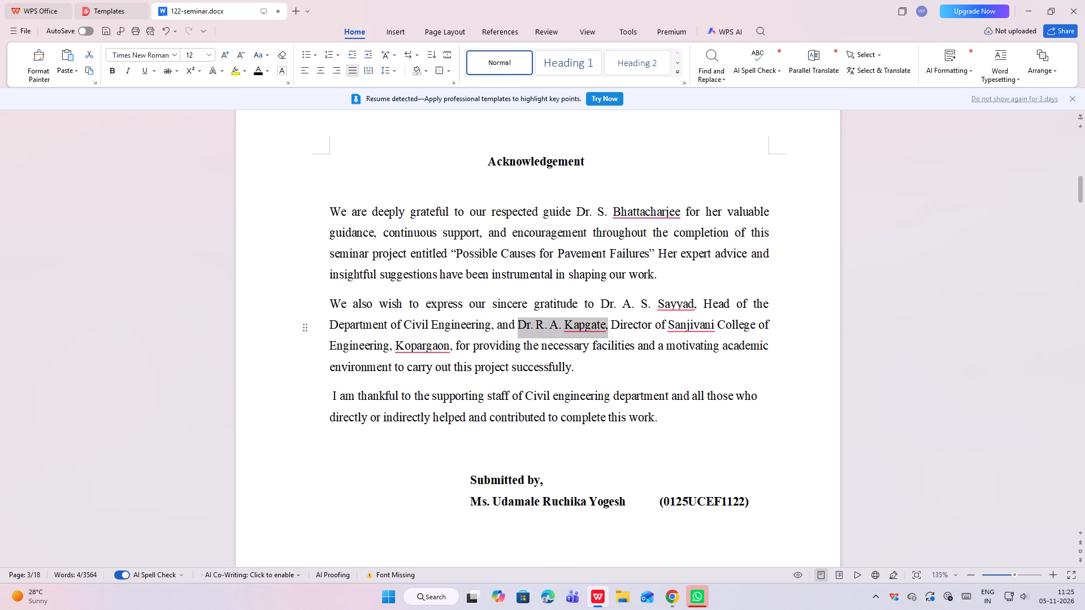
# Change "I am" to "We are" at the start of the third Acknowledgement paragraph.
pyautogui.click(358, 402)
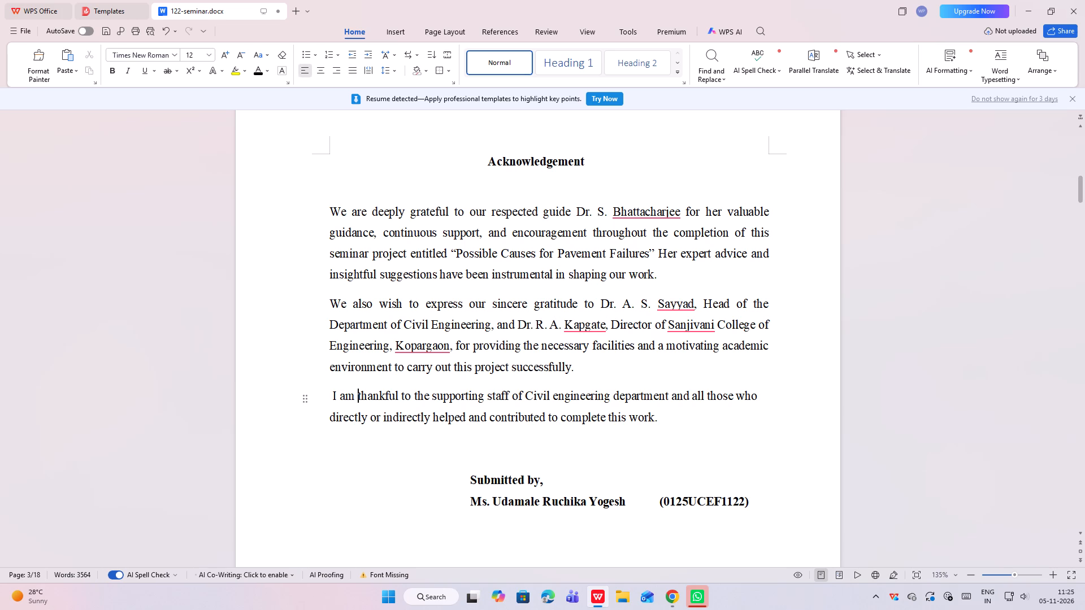
pyautogui.press('BackSpace')
pyautogui.press('BackSpace')
pyautogui.press('BackSpace')
pyautogui.press('BackSpace')
pyautogui.press('BackSpace')
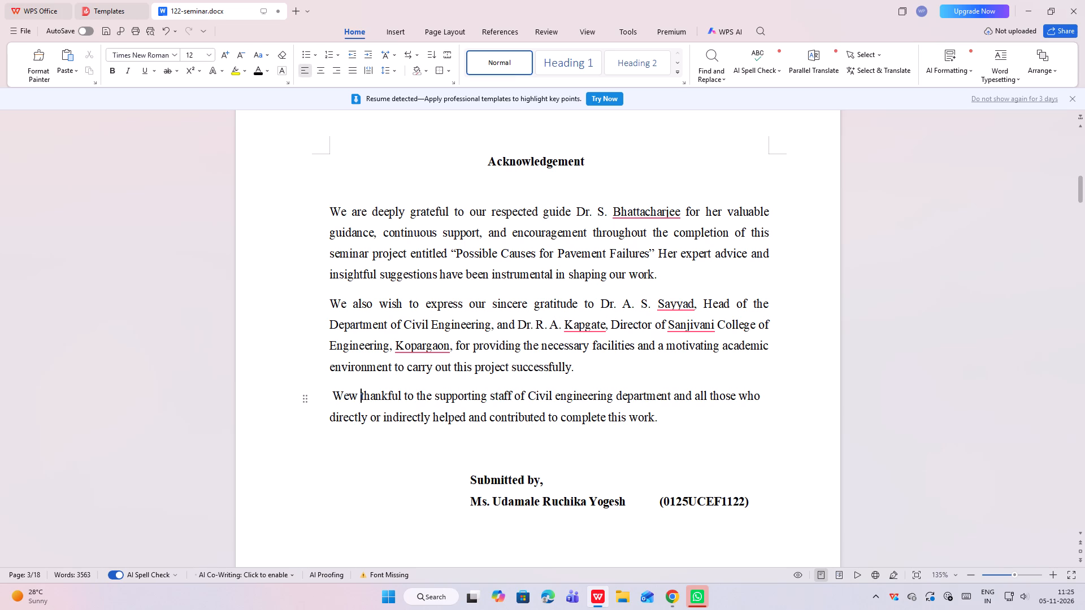
pyautogui.press('BackSpace')
pyautogui.press('BackSpace')
pyautogui.press('space')
pyautogui.write('are')
pyautogui.press('space')
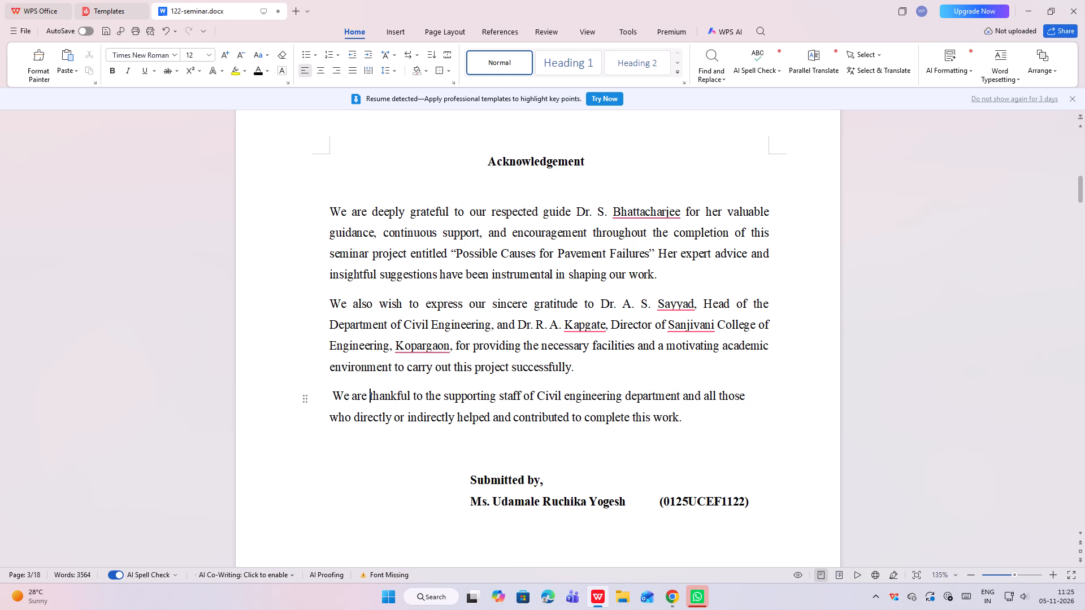
# Indent the first line of each of the three Acknowledgement paragraphs with two extra leading spaces.
pyautogui.click(329, 209)
pyautogui.press('space')
pyautogui.press('space')
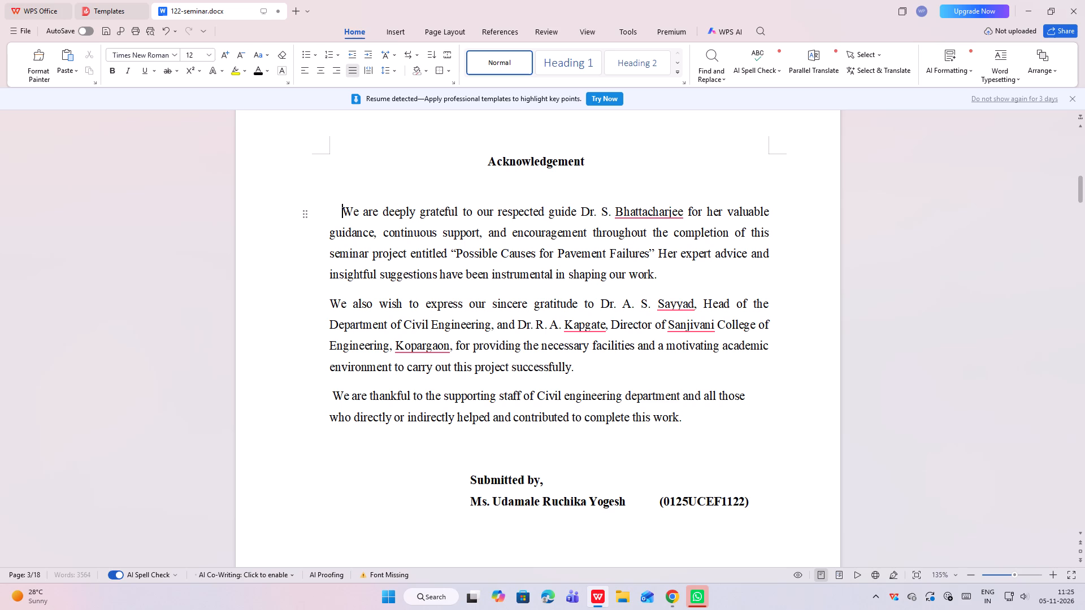
pyautogui.click(331, 300)
pyautogui.press('space')
pyautogui.press('space')
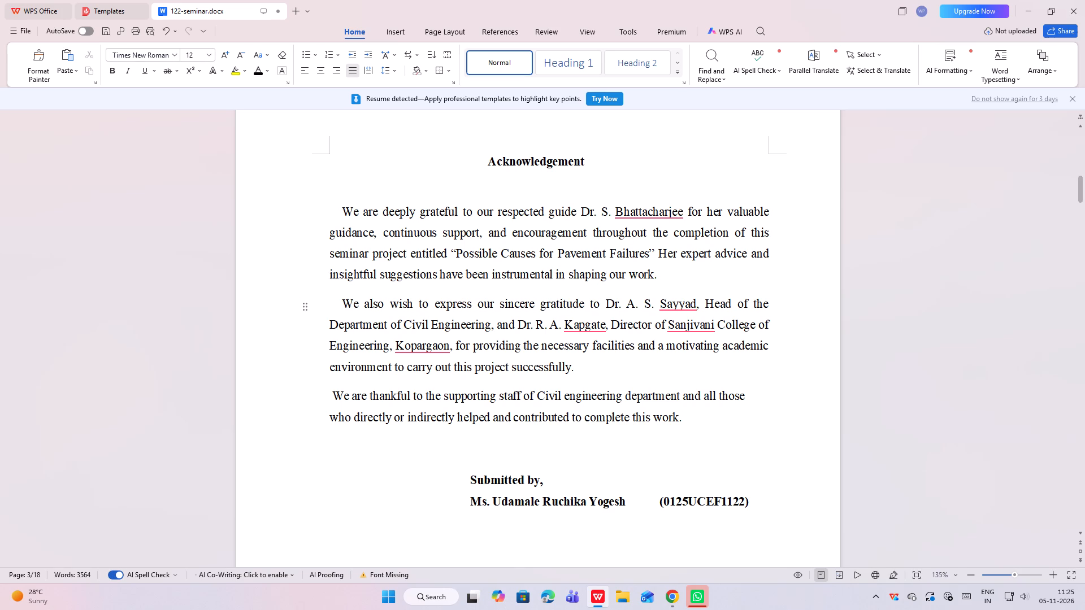
pyautogui.click(332, 391)
pyautogui.press('space')
pyautogui.press('space')
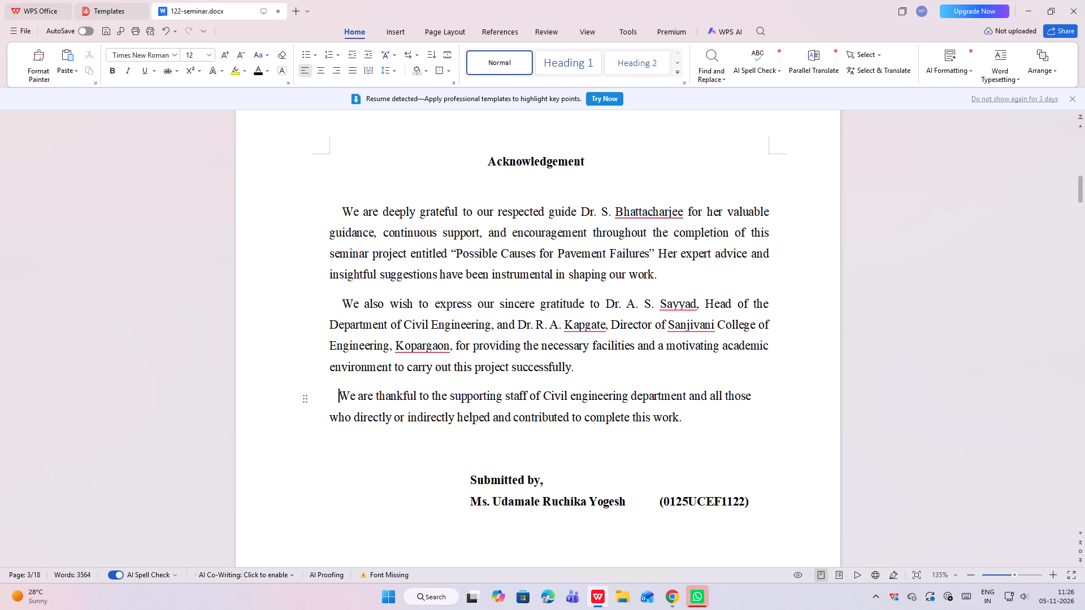
# Move "Submitted by," two lines lower on the Acknowledgement page and indent it with spaces to line up with the student's name below.
pyautogui.scroll(-1, 535, 438)
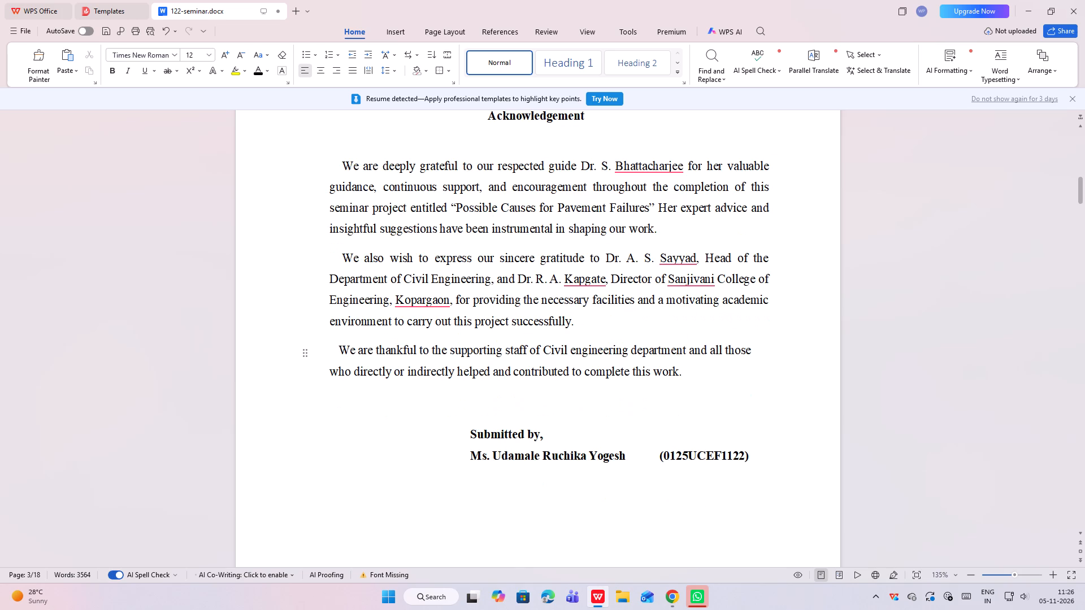
pyautogui.moveTo(453, 433); pyautogui.dragTo(467, 437)
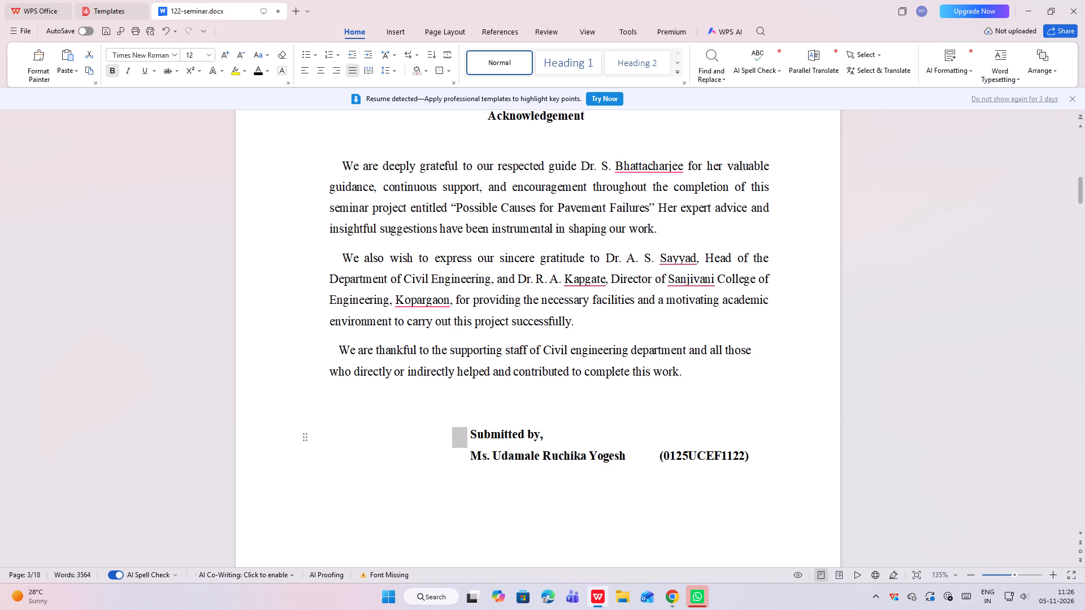
pyautogui.click(468, 435)
pyautogui.press('Return')
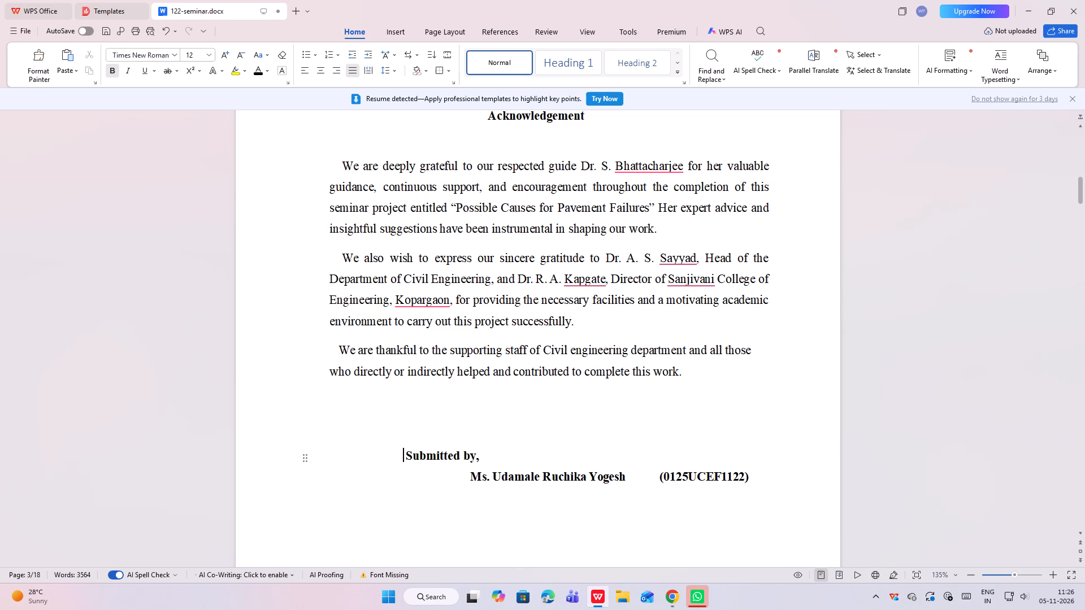
pyautogui.press('Return')
pyautogui.press('space')
pyautogui.press('space')
pyautogui.press('space')
pyautogui.press('space')
pyautogui.press('space')
pyautogui.press('space')
pyautogui.press('space')
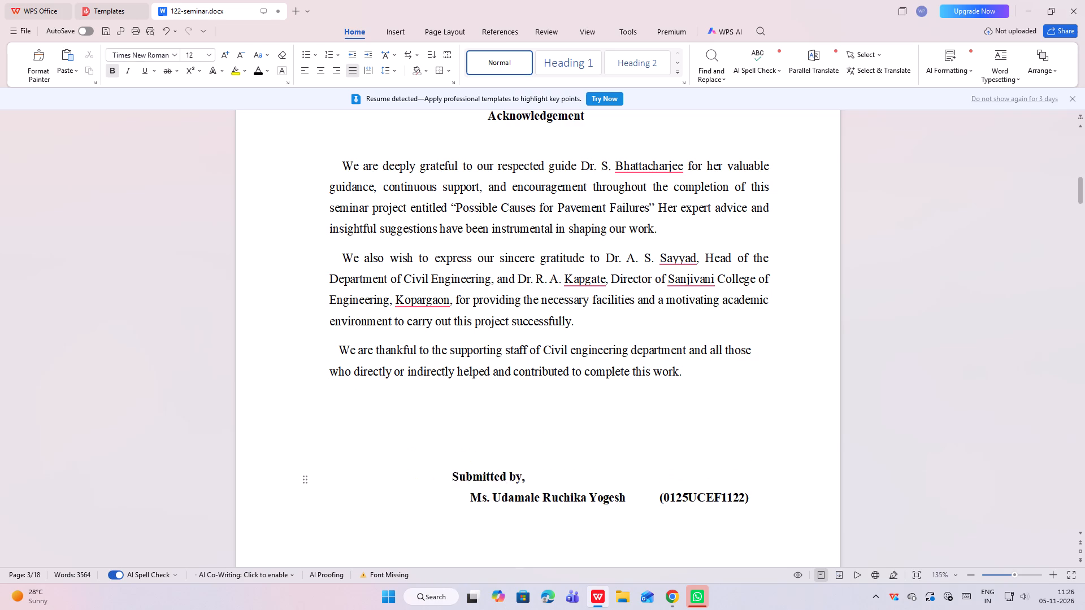
pyautogui.press('space')
pyautogui.press('space')
pyautogui.press('space')
pyautogui.press('space')
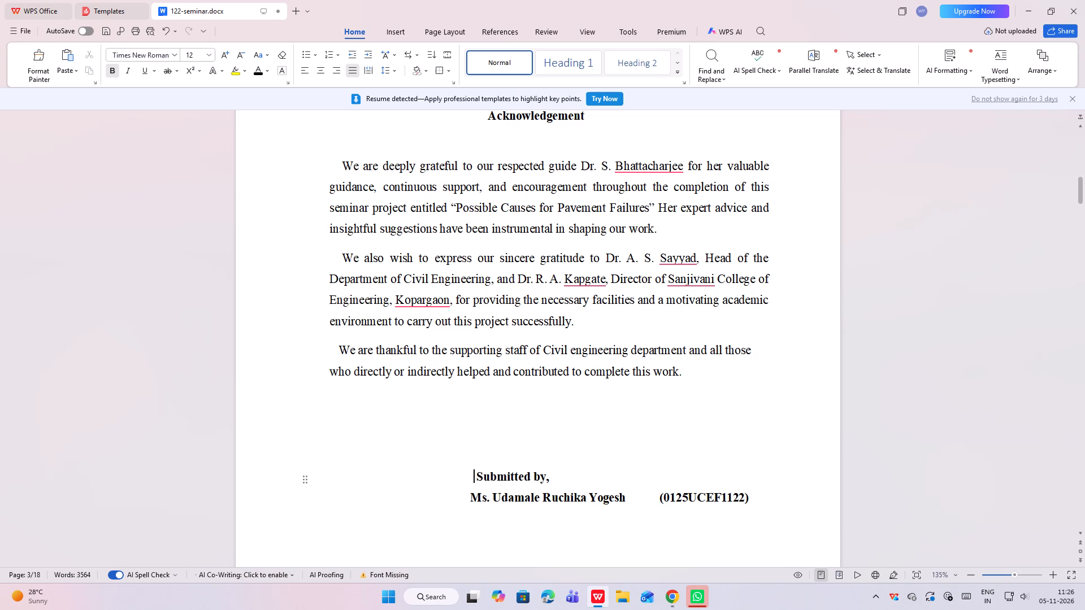
pyautogui.press('BackSpace')
pyautogui.press('space')
pyautogui.press('space')
pyautogui.press('space')
pyautogui.press('space')
pyautogui.press('space')
pyautogui.press('space')
pyautogui.press('space')
pyautogui.press('space')
pyautogui.press('space')
pyautogui.press('space')
pyautogui.press('space')
pyautogui.press('space')
pyautogui.press('space')
pyautogui.press('space')
pyautogui.press('space')
pyautogui.press('space')
pyautogui.press('space')
pyautogui.press('space')
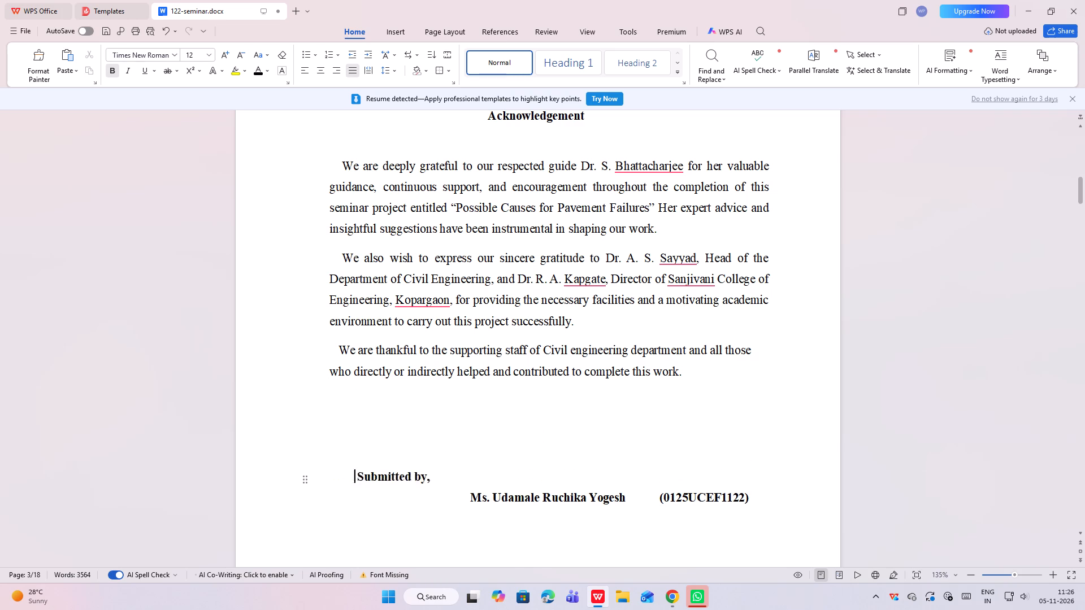
pyautogui.press('space')
pyautogui.press('space')
pyautogui.press('space')
pyautogui.press('space')
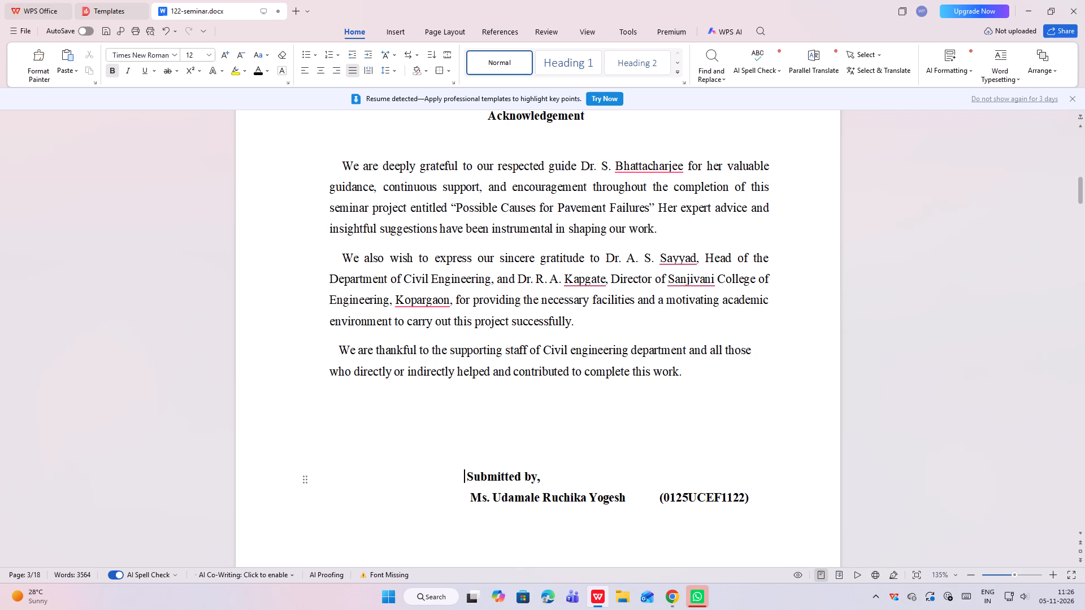
pyautogui.press('space')
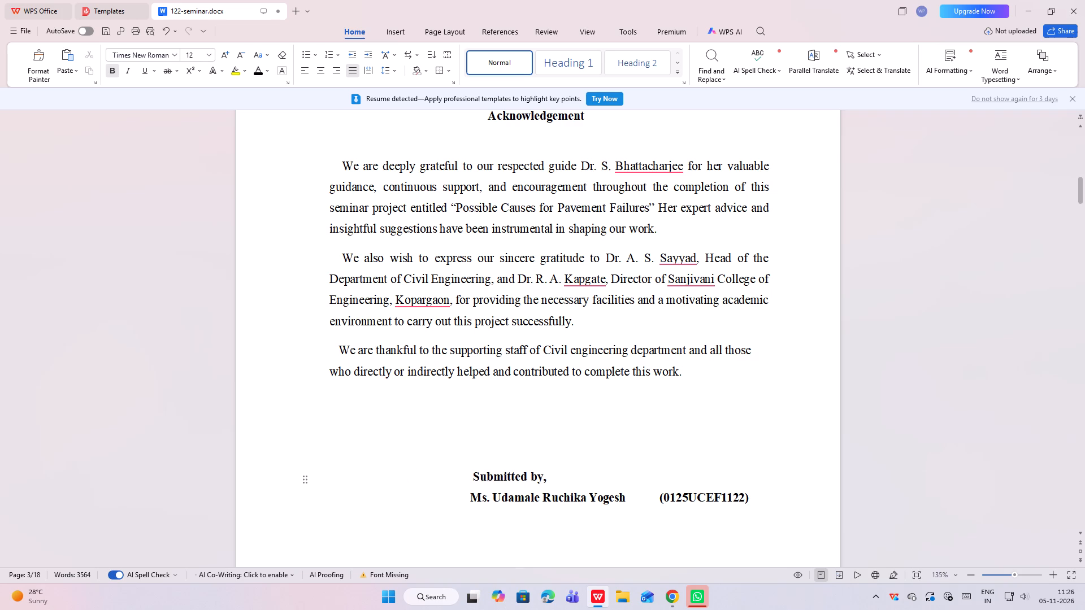
pyautogui.scroll(-1, 462, 277)
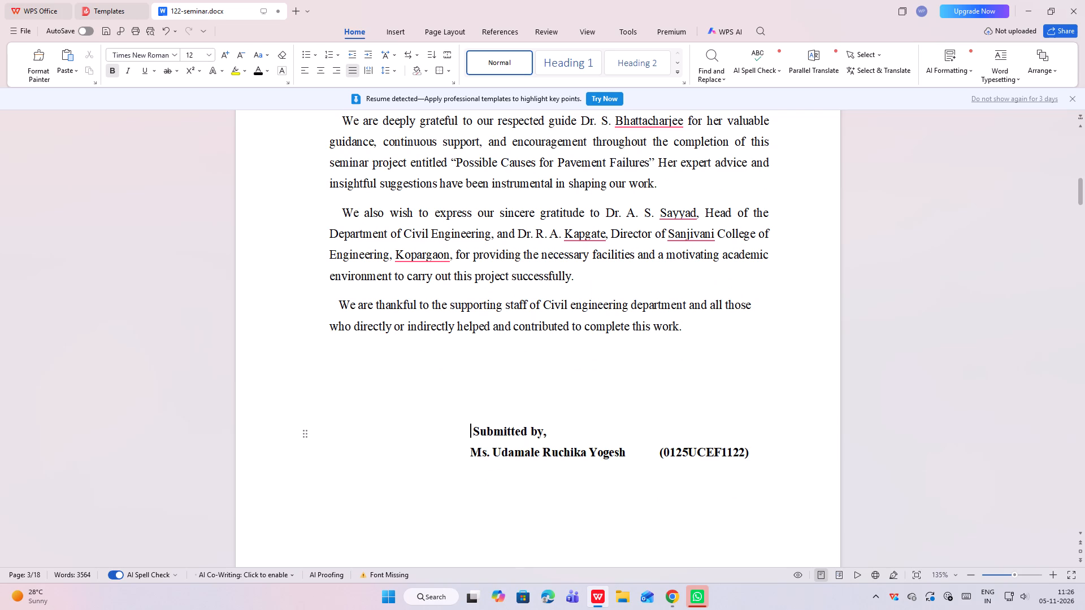
pyautogui.press('Right')
pyautogui.press('BackSpace')
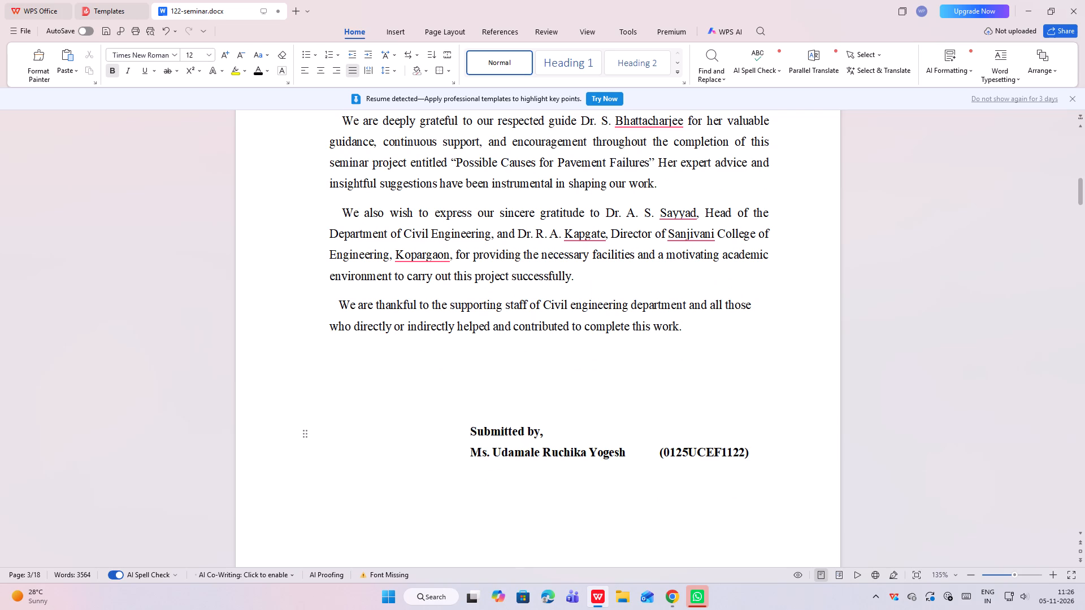
# Reduce the gap between the student's name and the roll number in the Acknowledgement signature to a single space.
pyautogui.scroll(1, 438, 276)
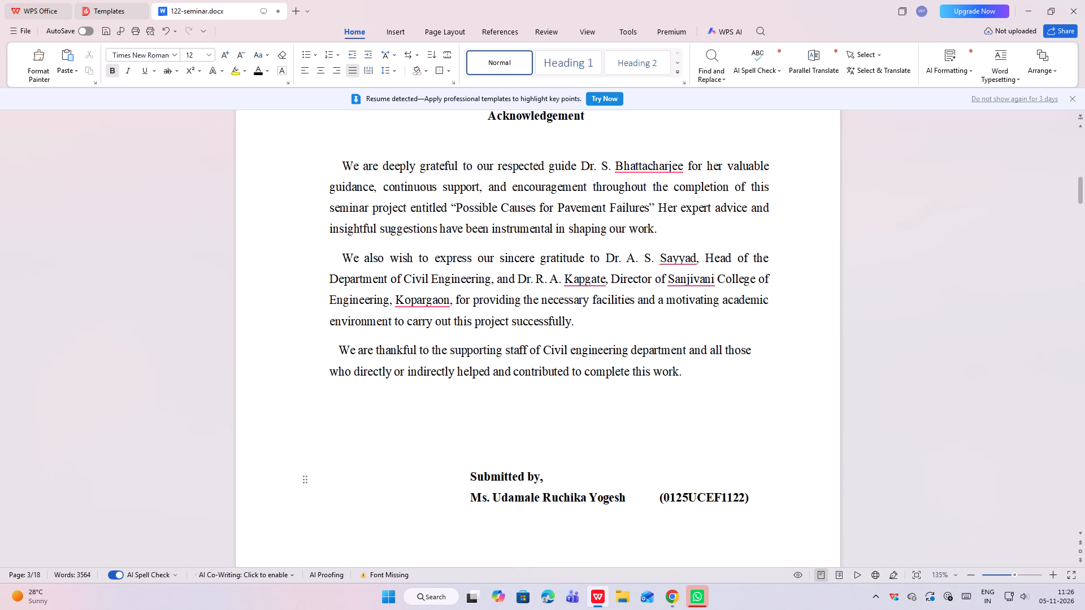
pyautogui.click(663, 498)
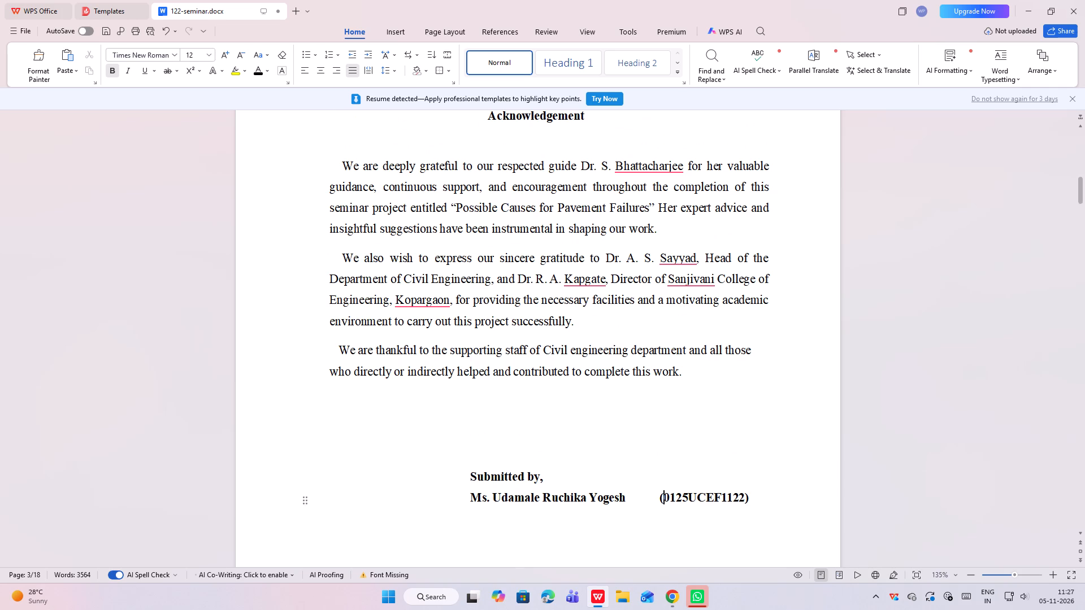
pyautogui.click(659, 506)
pyautogui.press('BackSpace')
pyautogui.press('BackSpace')
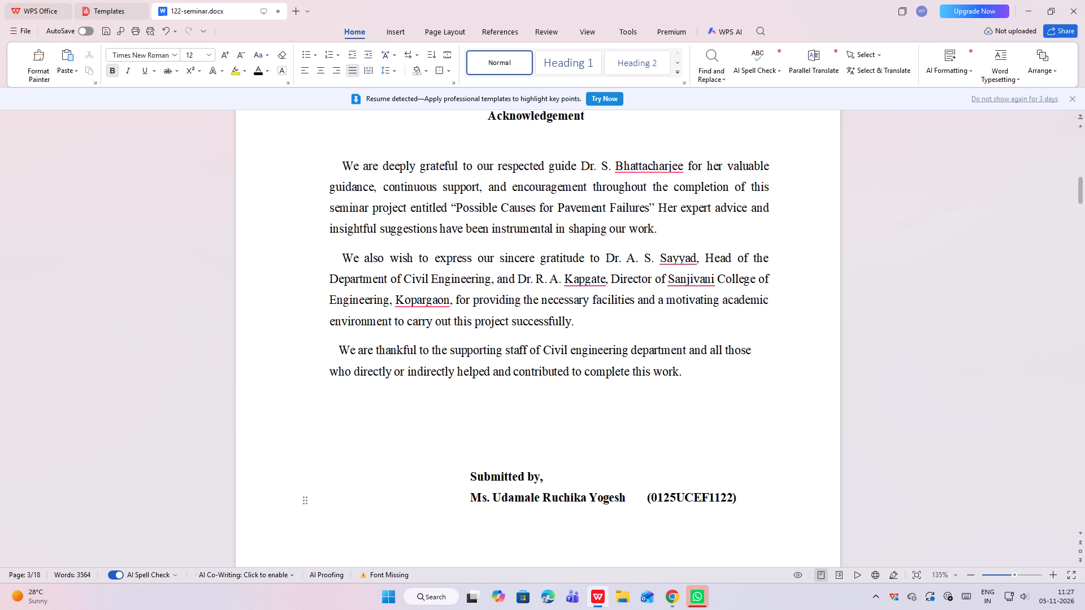
pyautogui.press('BackSpace')
pyautogui.press('BackSpace')
pyautogui.press('BackSpace')
pyautogui.press('BackSpace')
pyautogui.press('BackSpace')
pyautogui.press('BackSpace')
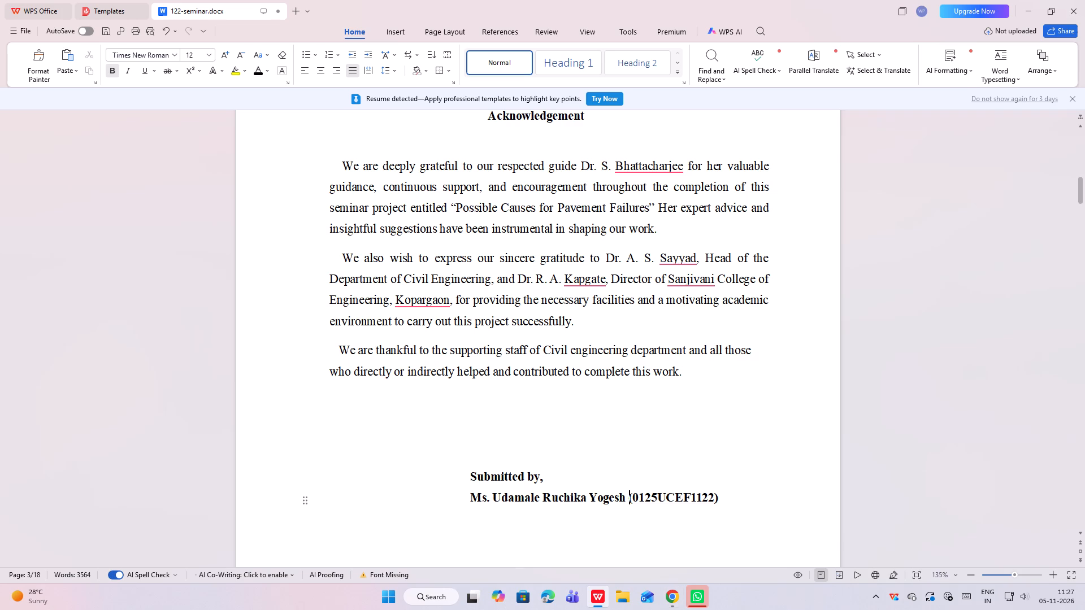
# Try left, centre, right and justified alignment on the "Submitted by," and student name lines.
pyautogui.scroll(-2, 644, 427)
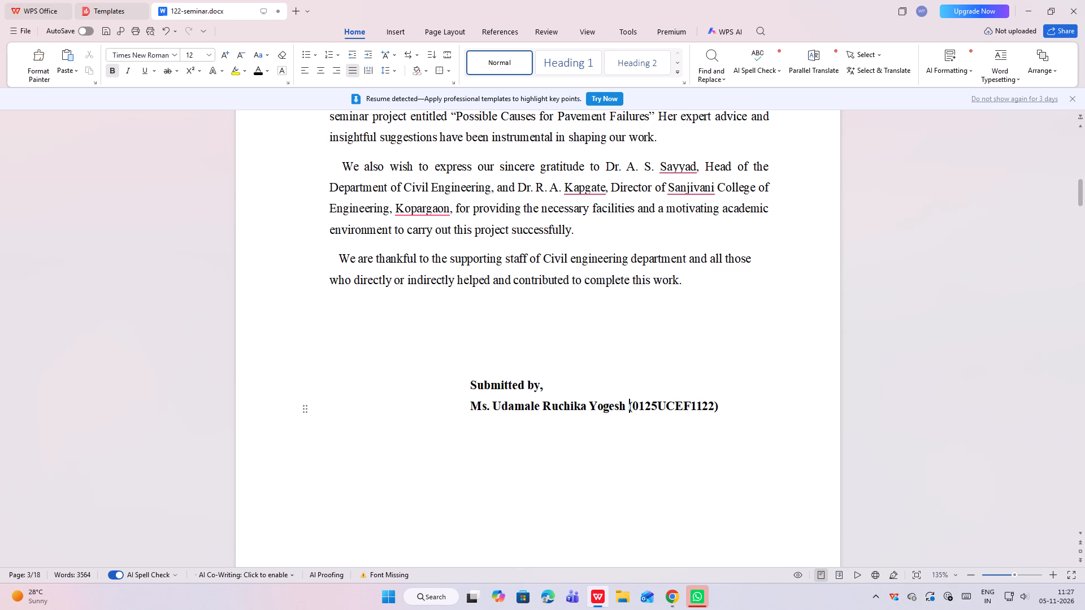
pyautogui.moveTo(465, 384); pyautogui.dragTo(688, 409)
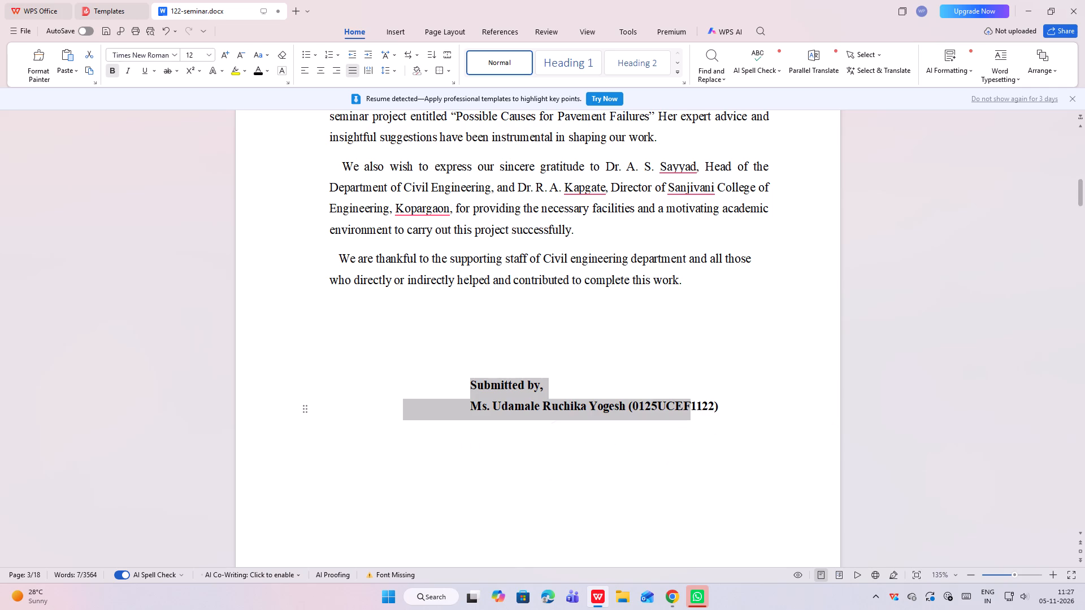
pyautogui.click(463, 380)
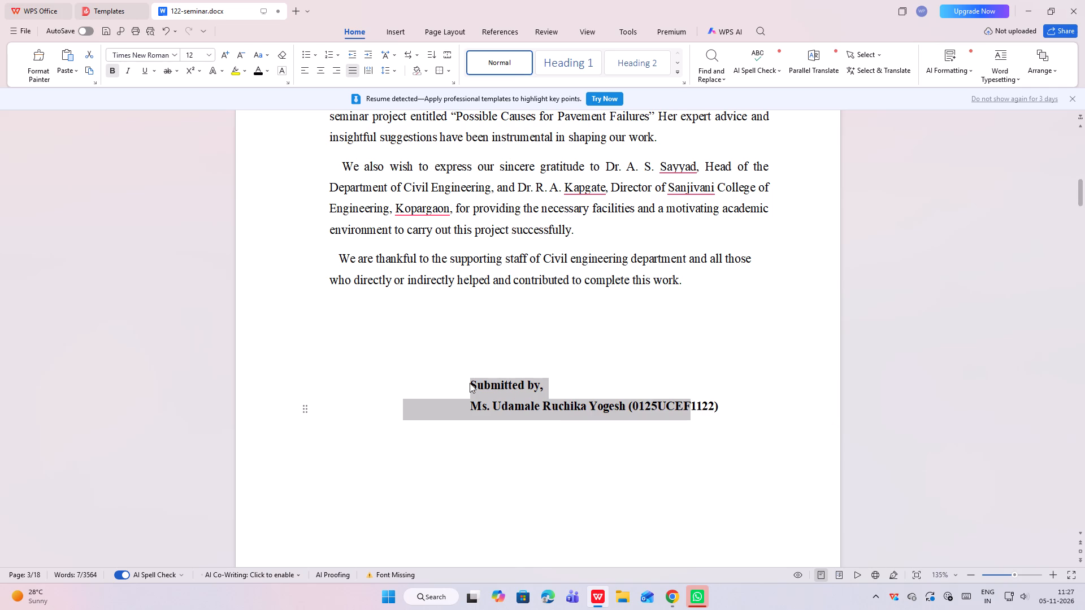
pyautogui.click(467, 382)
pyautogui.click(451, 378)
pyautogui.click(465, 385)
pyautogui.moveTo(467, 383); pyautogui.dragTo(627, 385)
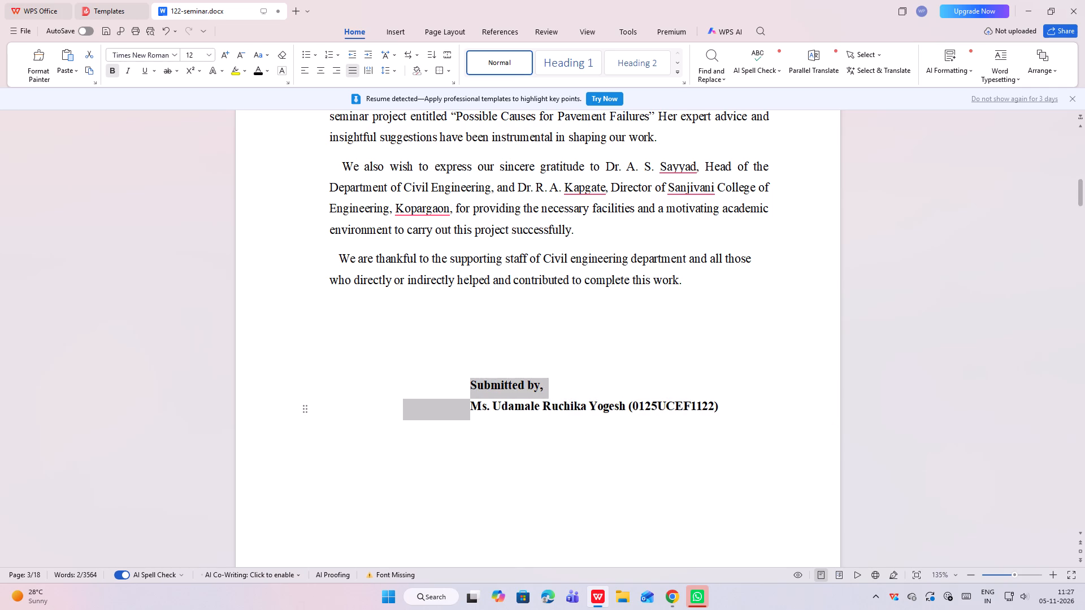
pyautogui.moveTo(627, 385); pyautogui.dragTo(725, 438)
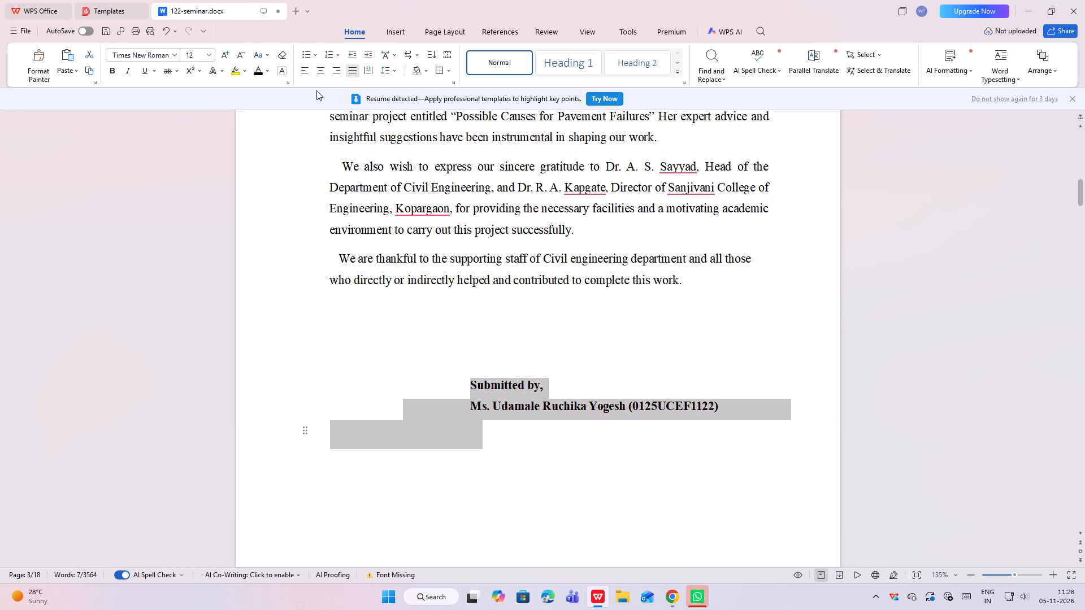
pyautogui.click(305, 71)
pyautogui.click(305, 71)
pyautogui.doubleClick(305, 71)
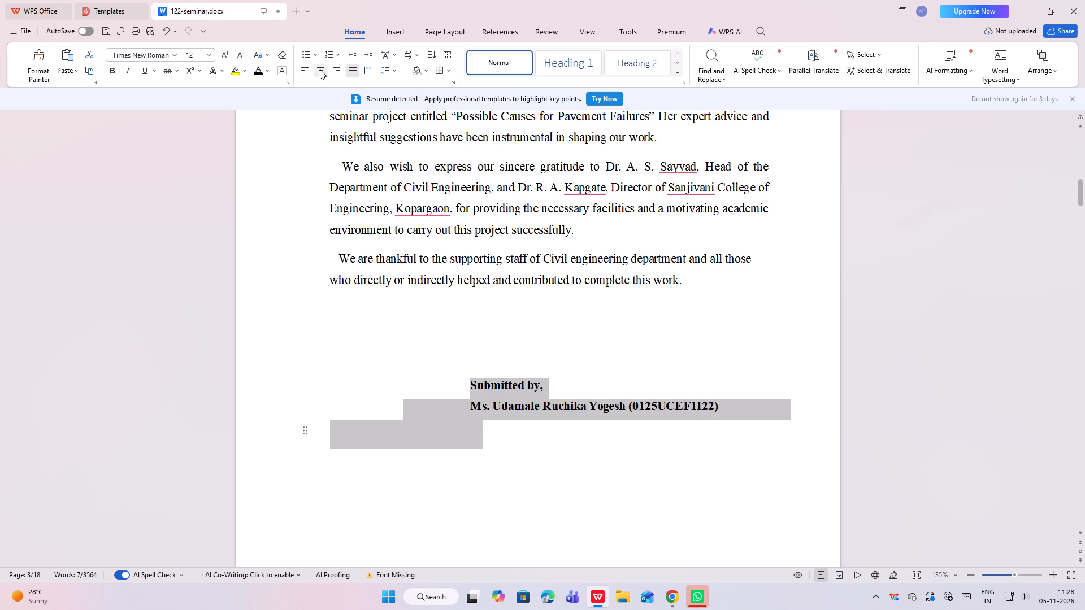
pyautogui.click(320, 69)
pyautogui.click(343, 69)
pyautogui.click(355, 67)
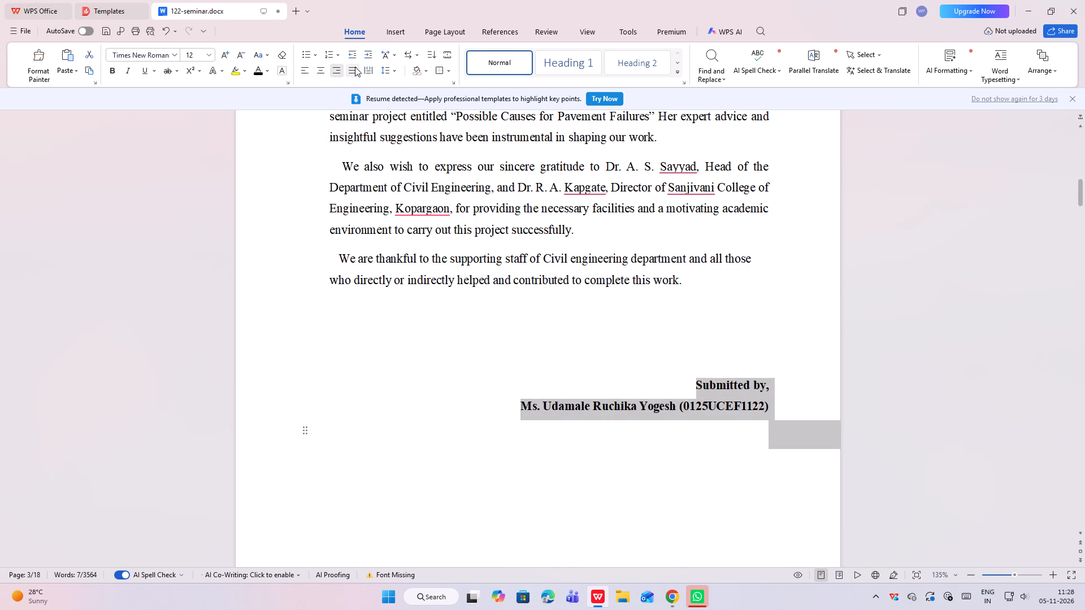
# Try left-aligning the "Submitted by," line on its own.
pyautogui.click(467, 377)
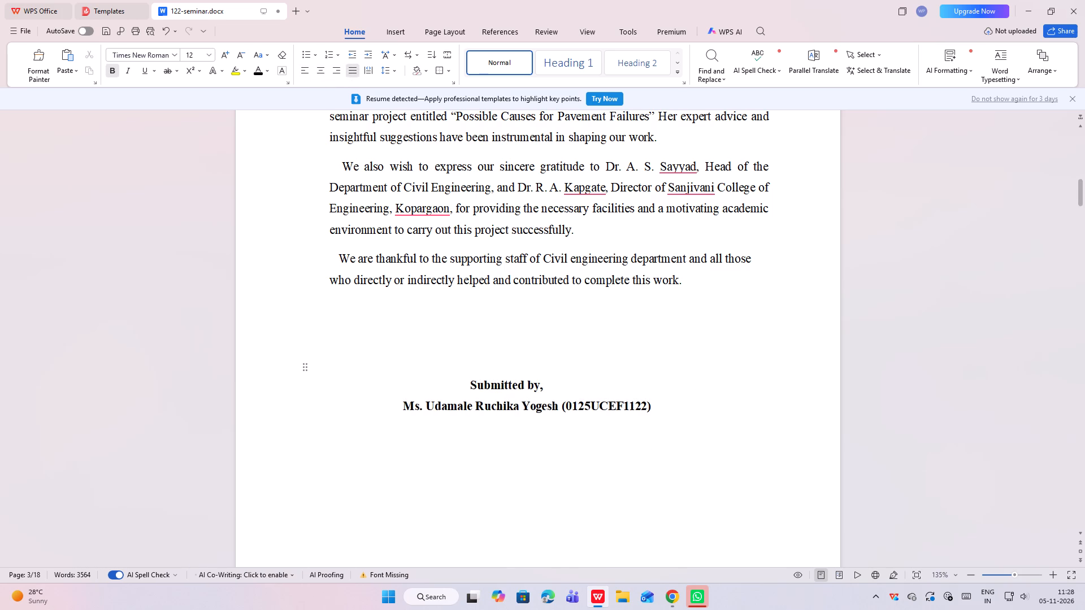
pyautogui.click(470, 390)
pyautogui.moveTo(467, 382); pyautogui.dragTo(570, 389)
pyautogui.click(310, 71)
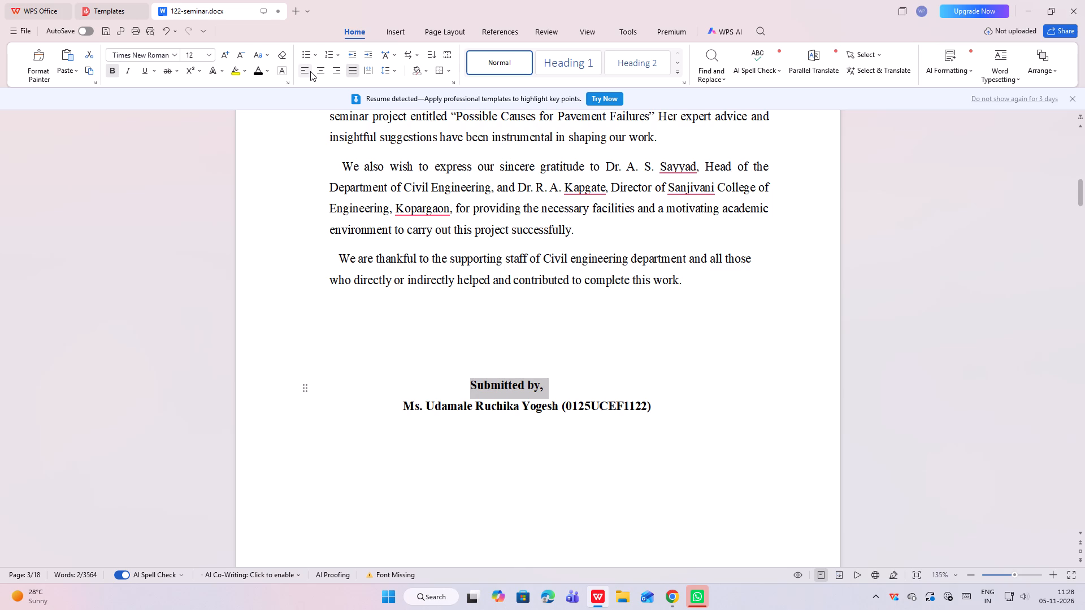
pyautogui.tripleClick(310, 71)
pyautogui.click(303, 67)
# Delete two blank lines and the extra leading spaces before "Submitted by," so it starts level with the student's name line.
pyautogui.click(459, 383)
pyautogui.press('BackSpace')
pyautogui.press('BackSpace')
pyautogui.press('BackSpace')
pyautogui.press('BackSpace')
pyautogui.press('BackSpace')
pyautogui.press('BackSpace')
pyautogui.press('BackSpace')
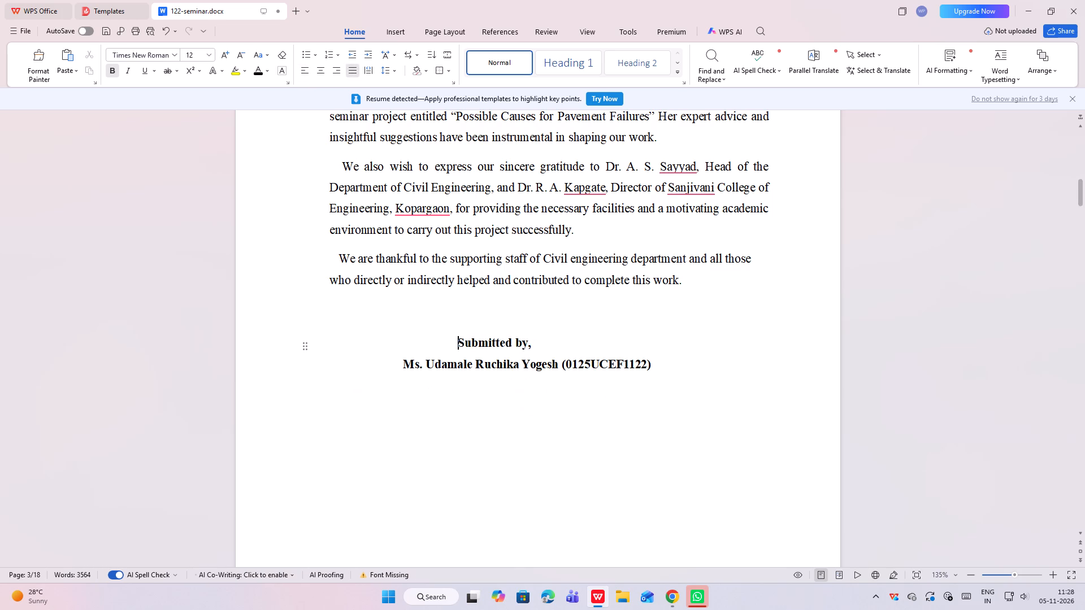
pyautogui.press('BackSpace')
pyautogui.press('BackSpace')
pyautogui.press('BackSpace')
pyautogui.press('BackSpace')
pyautogui.press('BackSpace')
pyautogui.press('BackSpace')
pyautogui.press('BackSpace')
pyautogui.press('BackSpace')
pyautogui.press('BackSpace')
pyautogui.press('BackSpace')
pyautogui.press('BackSpace')
pyautogui.press('BackSpace')
pyautogui.press('BackSpace')
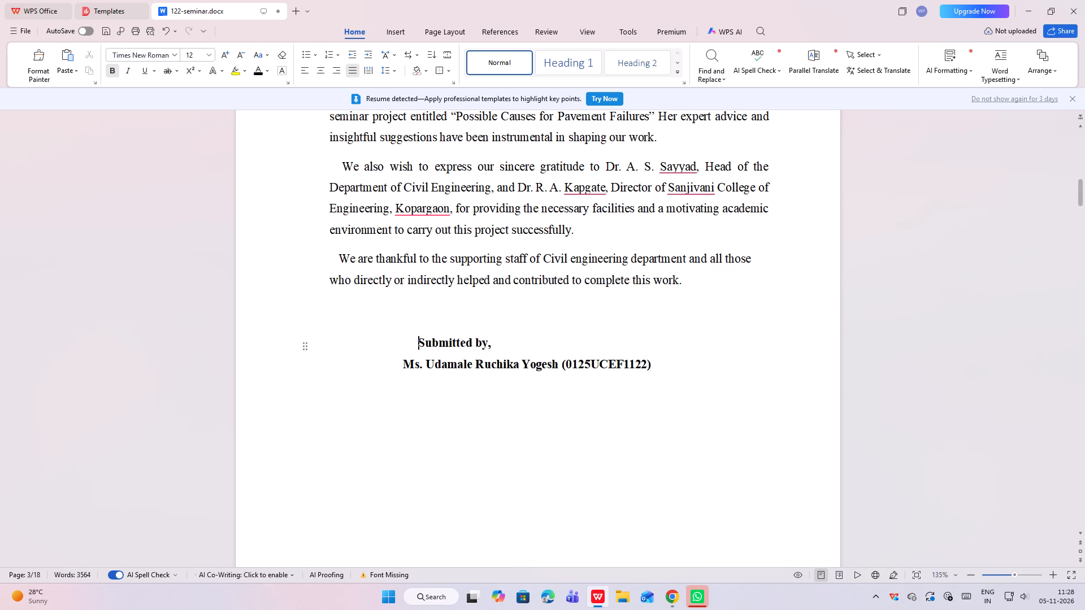
pyautogui.press('BackSpace')
pyautogui.press('BackSpace')
pyautogui.press('BackSpace')
pyautogui.press('BackSpace')
# Right-align the "Submitted by," and student name lines together.
pyautogui.moveTo(397, 344); pyautogui.dragTo(679, 369)
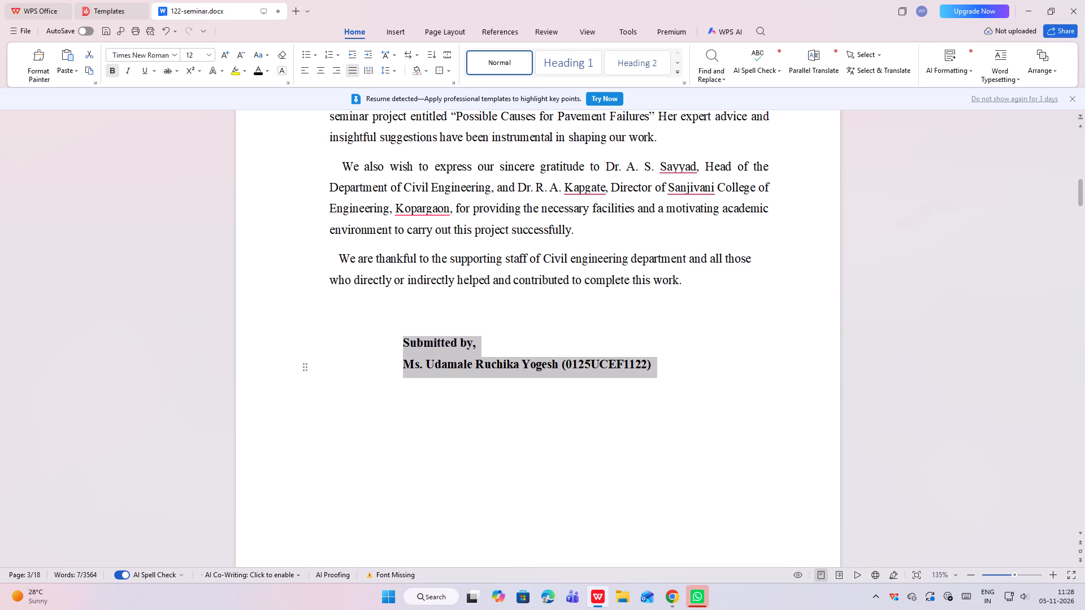
pyautogui.moveTo(679, 369); pyautogui.dragTo(680, 388)
pyautogui.click(342, 68)
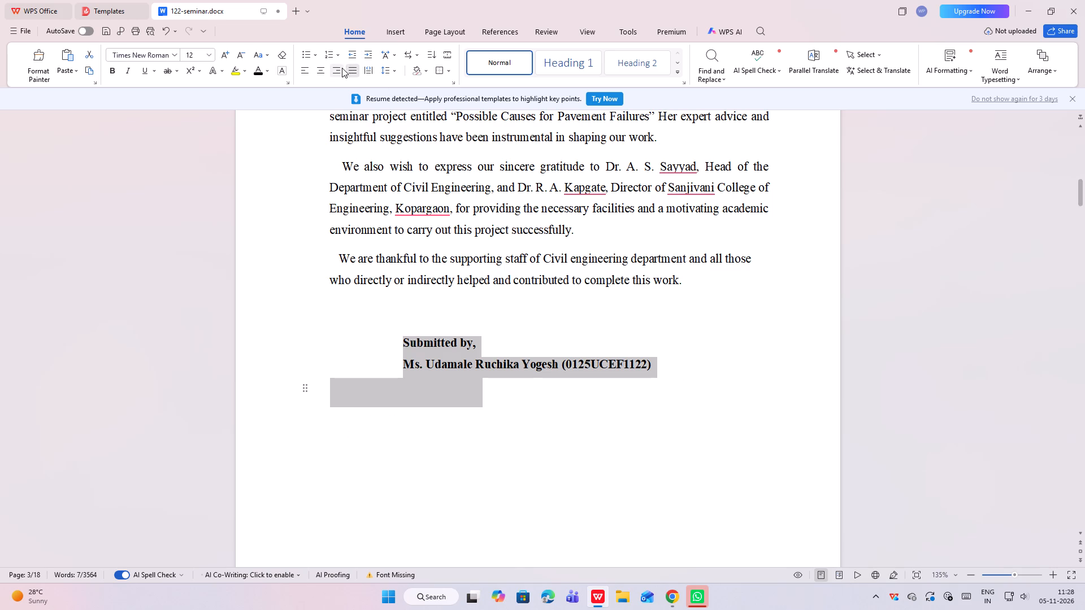
# Remove the blank lines above "Submitted by," up to the third paragraph, and insert three line breaks before it.
pyautogui.click(696, 335)
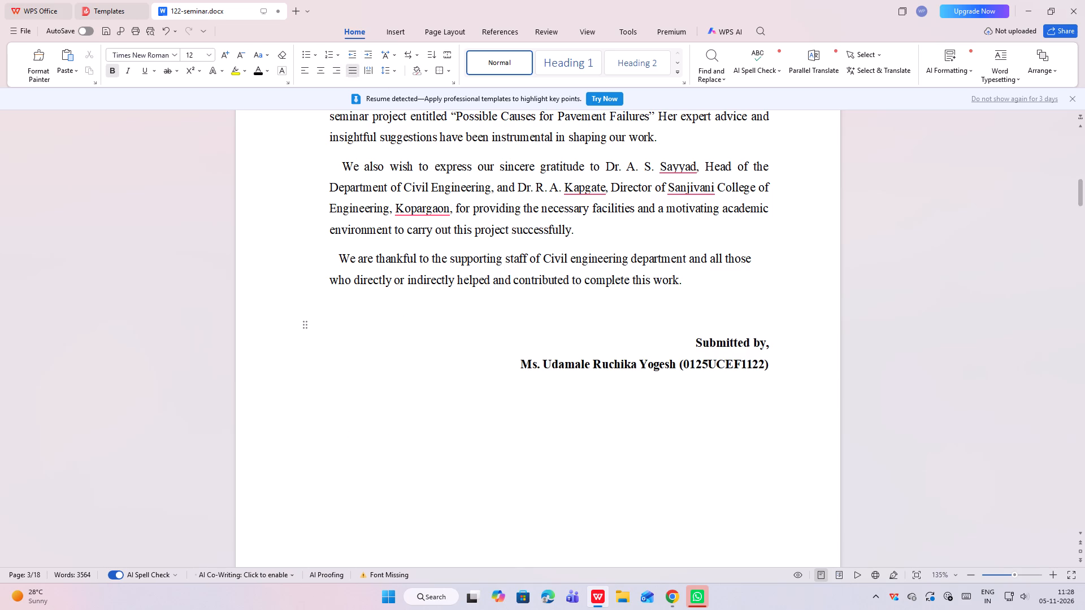
pyautogui.click(693, 345)
pyautogui.press('BackSpace')
pyautogui.press('BackSpace')
pyautogui.press('BackSpace')
pyautogui.press('BackSpace')
pyautogui.press('BackSpace')
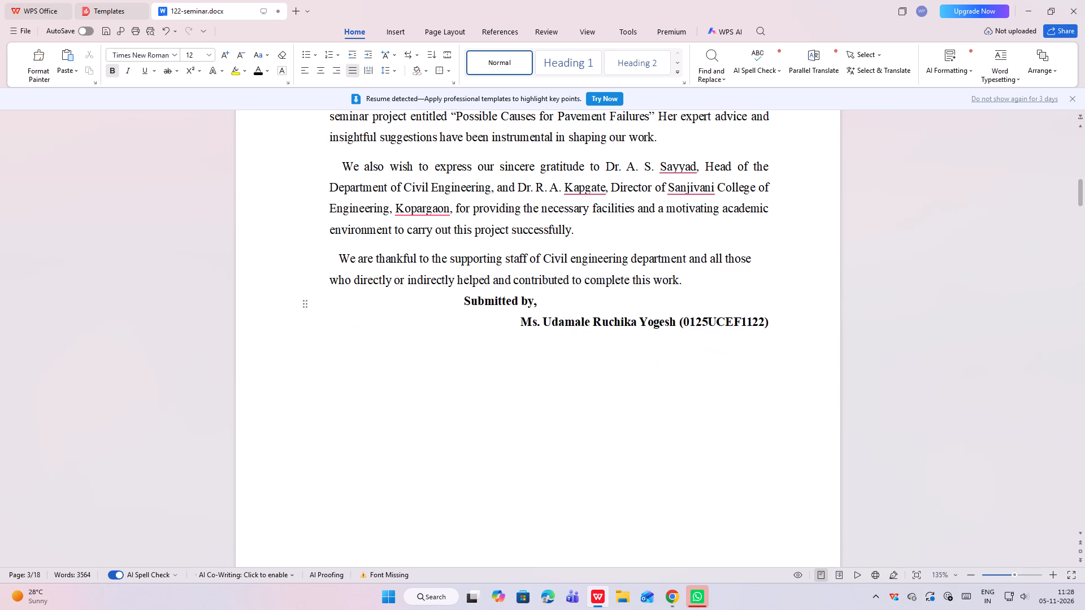
pyautogui.press('Return')
pyautogui.press('Return')
pyautogui.press('Return')
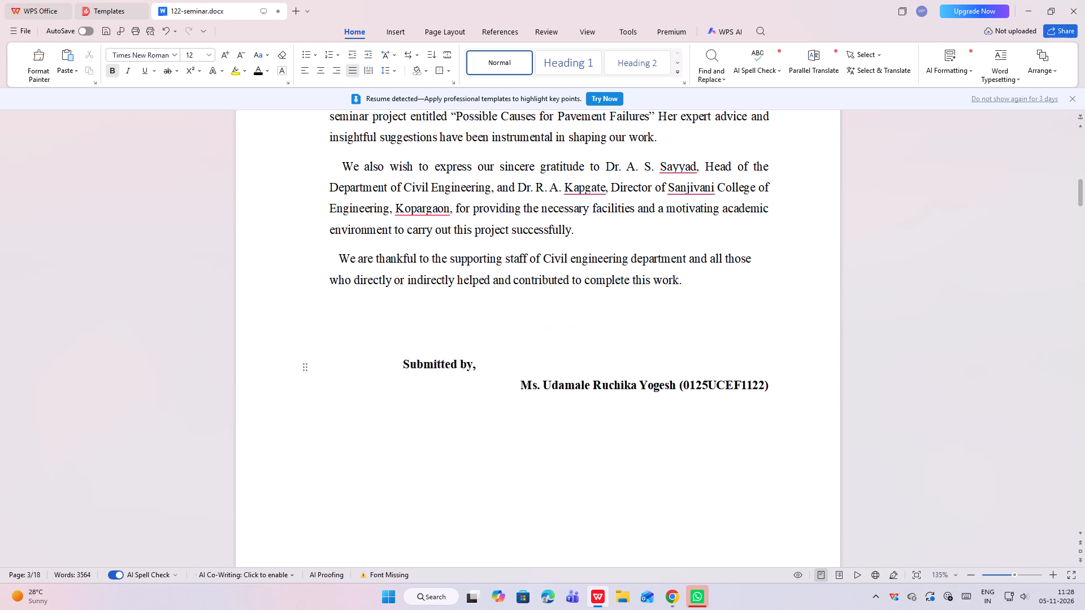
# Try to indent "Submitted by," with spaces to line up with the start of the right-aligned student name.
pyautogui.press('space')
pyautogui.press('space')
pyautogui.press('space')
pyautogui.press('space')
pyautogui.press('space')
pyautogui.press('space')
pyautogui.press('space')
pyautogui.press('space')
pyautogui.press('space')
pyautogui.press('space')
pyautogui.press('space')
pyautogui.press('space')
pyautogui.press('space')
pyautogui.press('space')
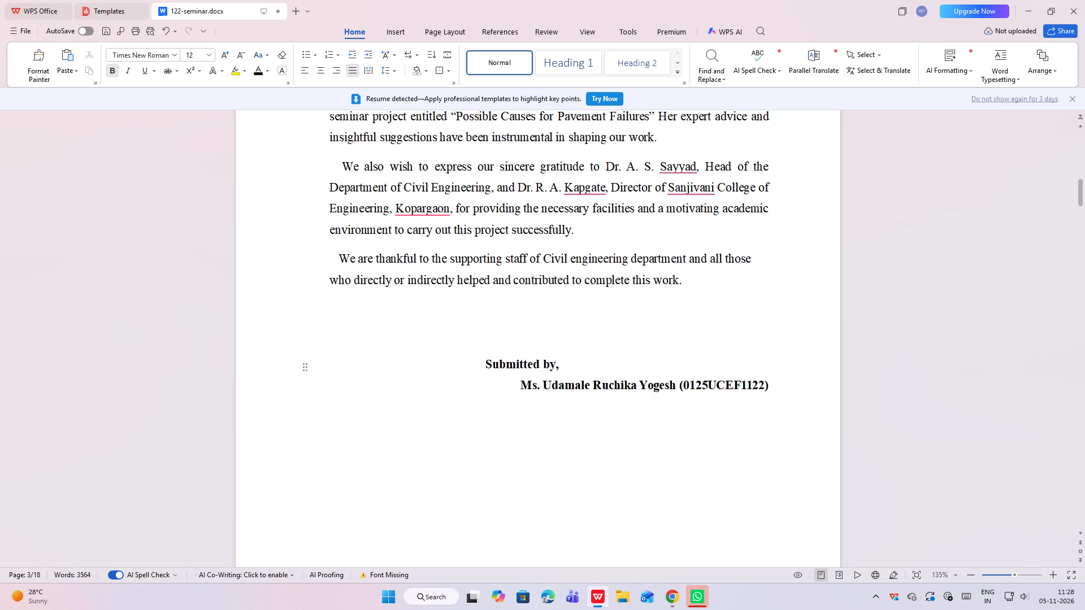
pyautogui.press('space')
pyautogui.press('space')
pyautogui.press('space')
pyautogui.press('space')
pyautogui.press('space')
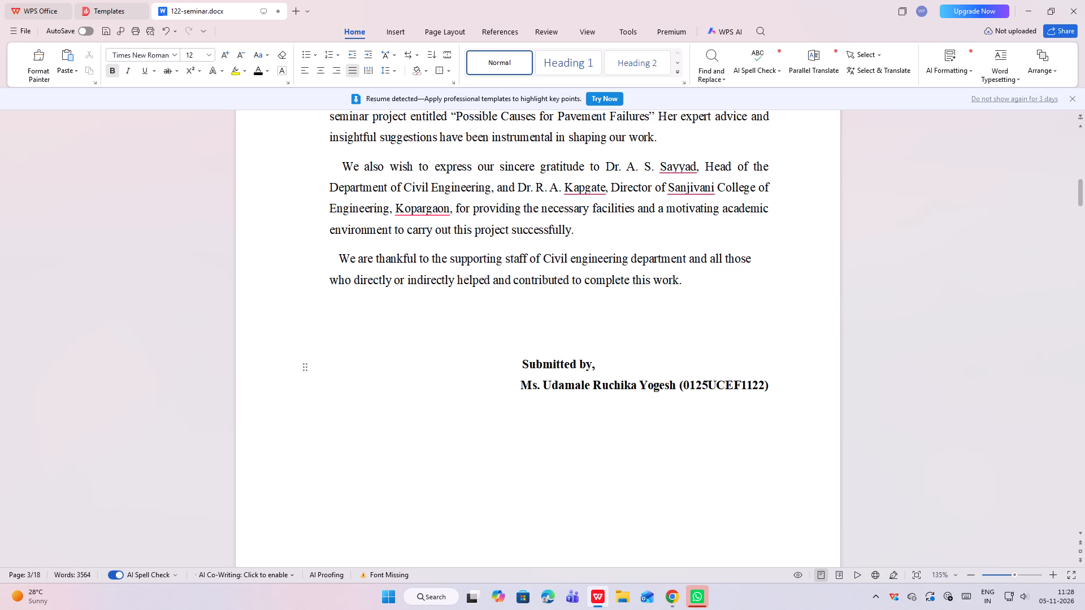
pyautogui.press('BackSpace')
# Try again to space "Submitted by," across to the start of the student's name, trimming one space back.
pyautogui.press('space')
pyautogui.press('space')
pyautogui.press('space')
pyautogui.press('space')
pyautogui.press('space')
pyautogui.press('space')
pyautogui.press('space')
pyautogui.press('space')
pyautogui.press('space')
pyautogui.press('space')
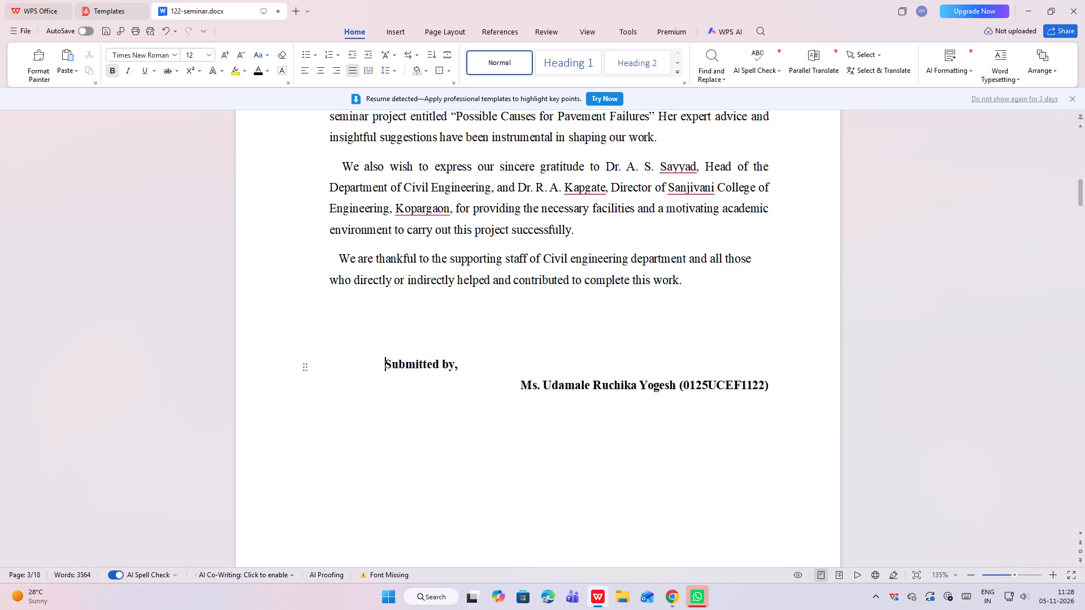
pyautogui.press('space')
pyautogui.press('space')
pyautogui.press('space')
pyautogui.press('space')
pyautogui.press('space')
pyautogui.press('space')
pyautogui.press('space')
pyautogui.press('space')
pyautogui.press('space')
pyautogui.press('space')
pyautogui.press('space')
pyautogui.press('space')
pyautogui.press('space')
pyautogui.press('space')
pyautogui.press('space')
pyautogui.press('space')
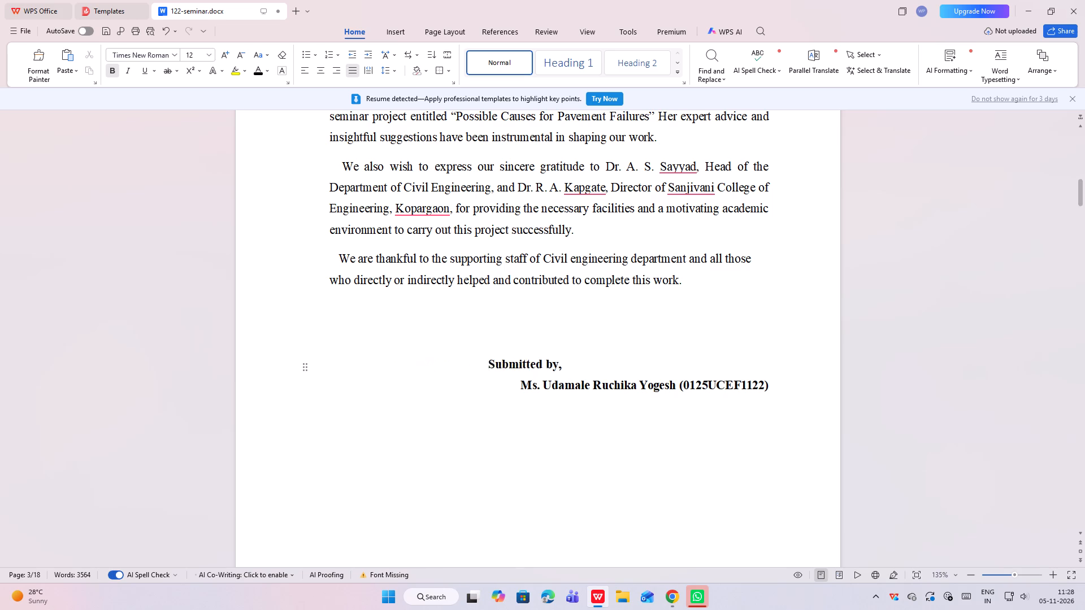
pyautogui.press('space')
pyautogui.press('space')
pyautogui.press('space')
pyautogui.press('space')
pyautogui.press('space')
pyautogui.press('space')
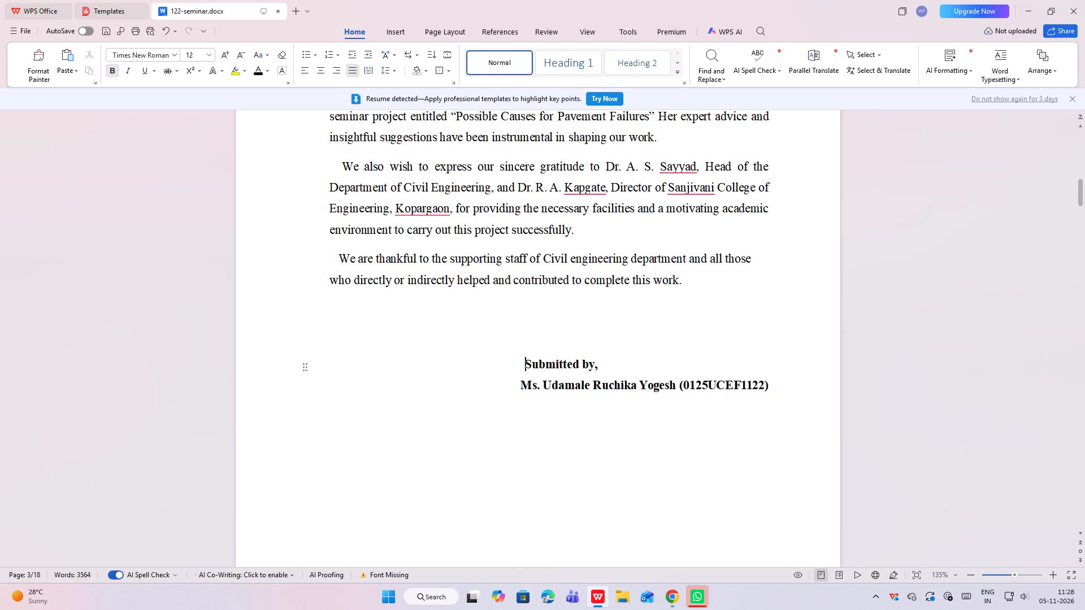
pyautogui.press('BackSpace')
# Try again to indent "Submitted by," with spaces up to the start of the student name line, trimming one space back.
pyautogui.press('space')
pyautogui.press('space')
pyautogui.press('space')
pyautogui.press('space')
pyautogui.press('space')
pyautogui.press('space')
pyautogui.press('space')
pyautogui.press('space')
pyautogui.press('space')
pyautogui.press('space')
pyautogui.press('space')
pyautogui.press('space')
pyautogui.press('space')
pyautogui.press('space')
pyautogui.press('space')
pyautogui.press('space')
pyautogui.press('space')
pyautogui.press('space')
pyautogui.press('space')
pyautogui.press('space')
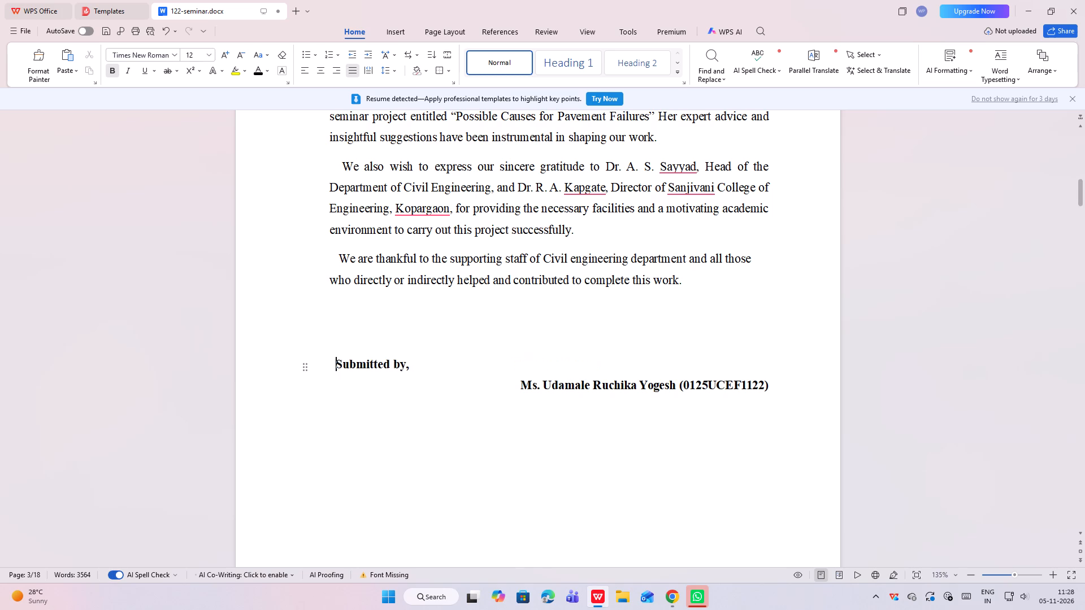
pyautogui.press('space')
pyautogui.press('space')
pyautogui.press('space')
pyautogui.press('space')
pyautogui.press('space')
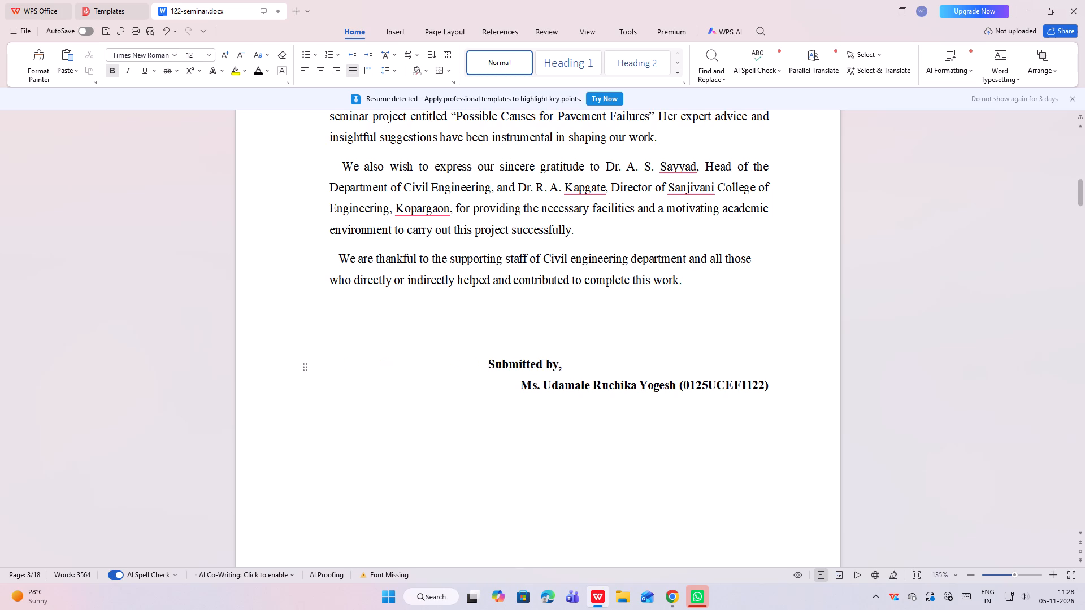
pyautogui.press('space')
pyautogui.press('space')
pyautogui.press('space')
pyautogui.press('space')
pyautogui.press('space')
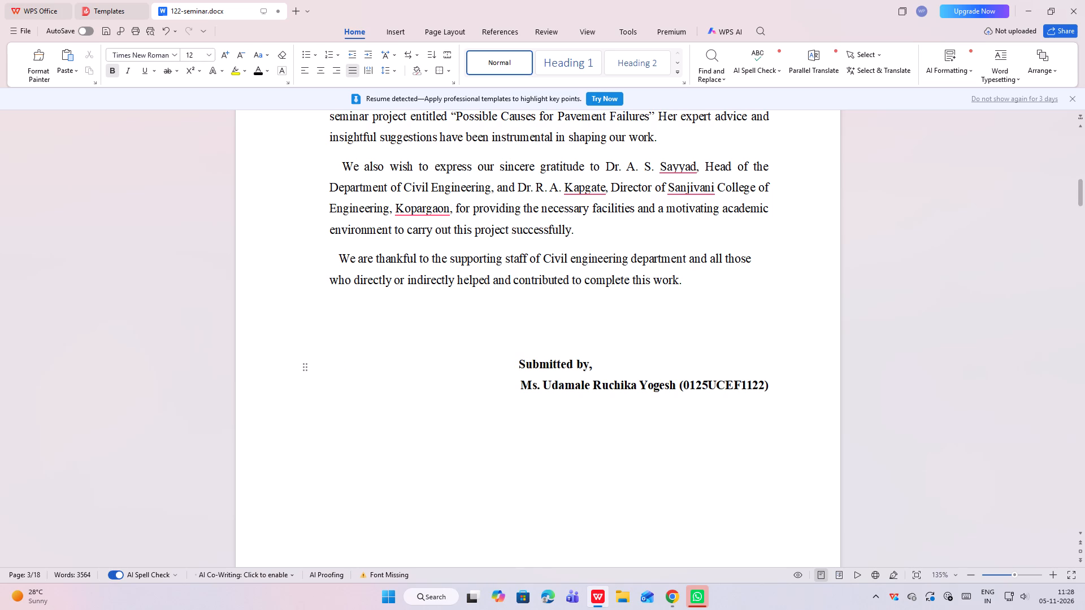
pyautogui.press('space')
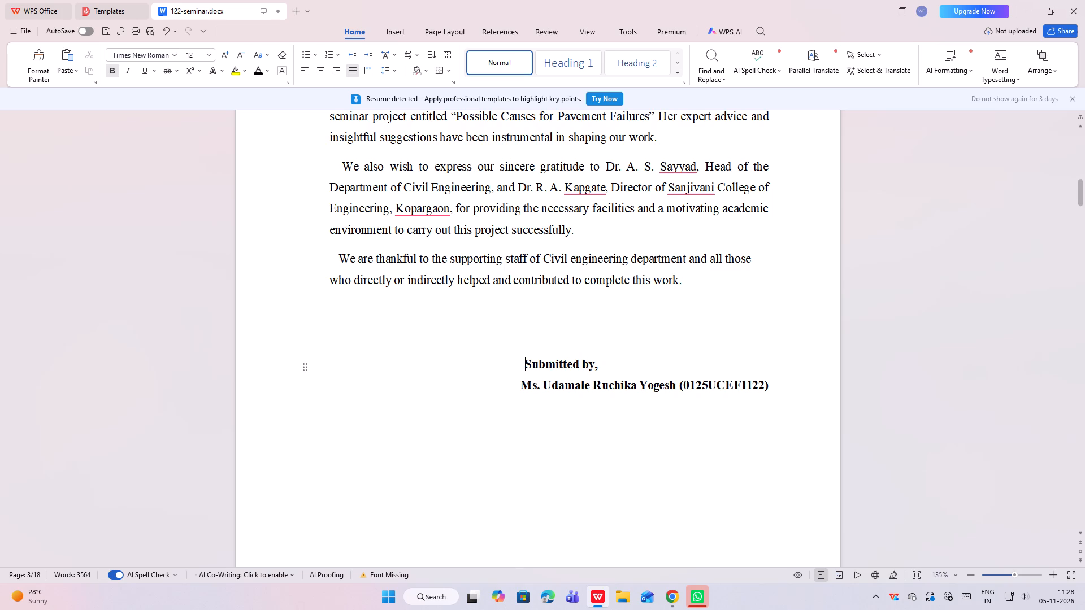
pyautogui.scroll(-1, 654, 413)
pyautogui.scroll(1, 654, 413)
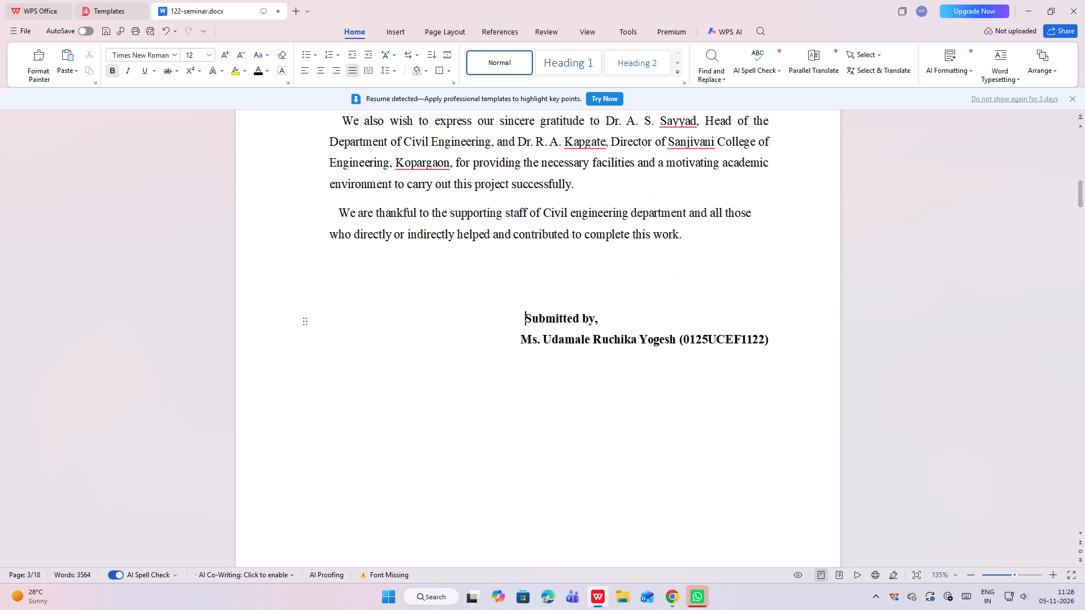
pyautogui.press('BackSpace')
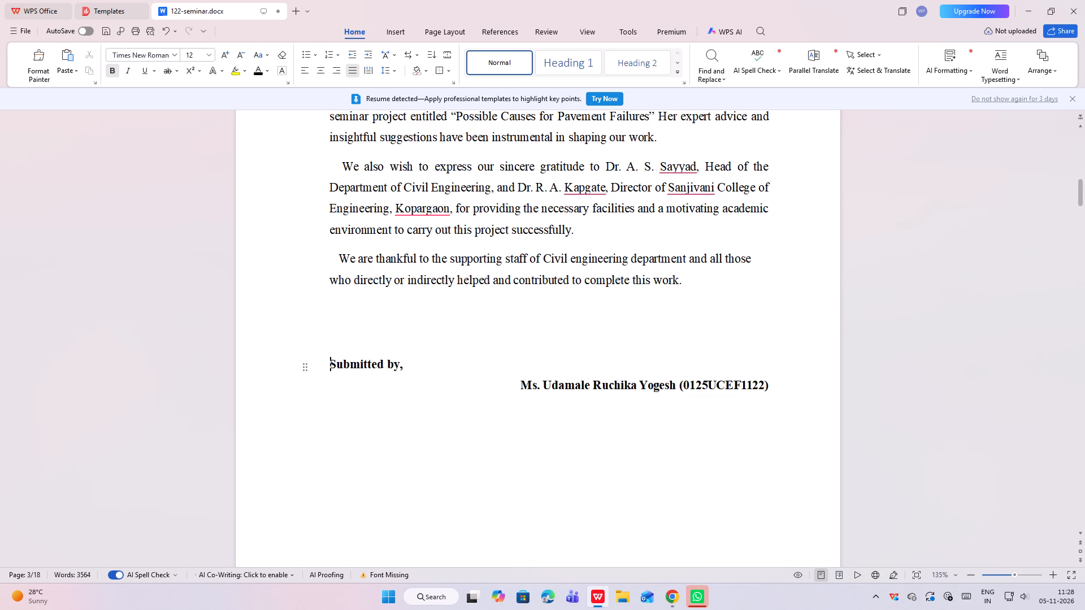
# Indent "Submitted by," again with spaces so it starts roughly above the beginning of the right-aligned student name line.
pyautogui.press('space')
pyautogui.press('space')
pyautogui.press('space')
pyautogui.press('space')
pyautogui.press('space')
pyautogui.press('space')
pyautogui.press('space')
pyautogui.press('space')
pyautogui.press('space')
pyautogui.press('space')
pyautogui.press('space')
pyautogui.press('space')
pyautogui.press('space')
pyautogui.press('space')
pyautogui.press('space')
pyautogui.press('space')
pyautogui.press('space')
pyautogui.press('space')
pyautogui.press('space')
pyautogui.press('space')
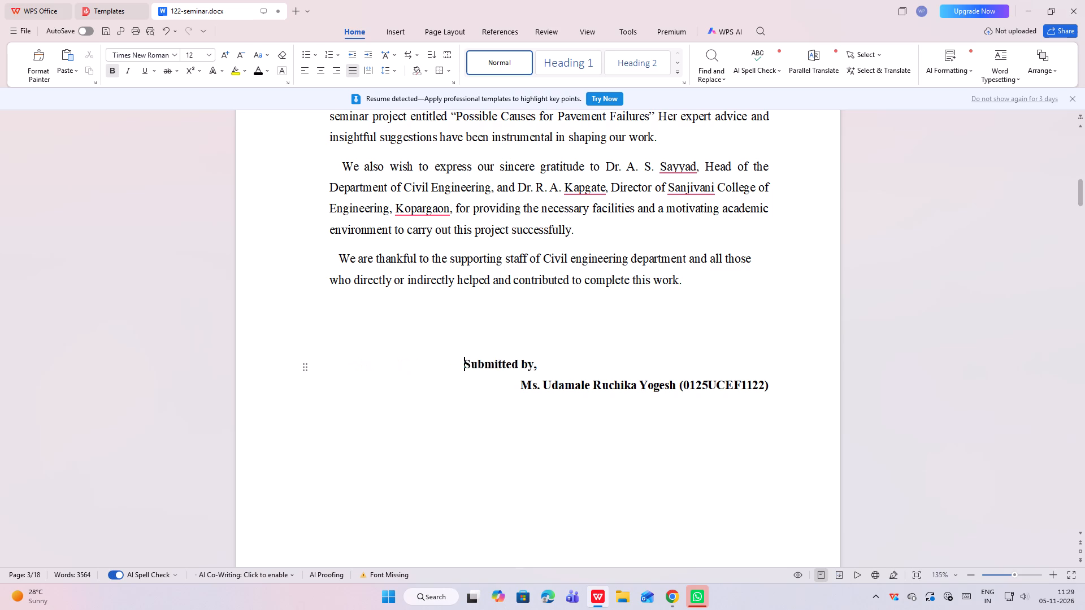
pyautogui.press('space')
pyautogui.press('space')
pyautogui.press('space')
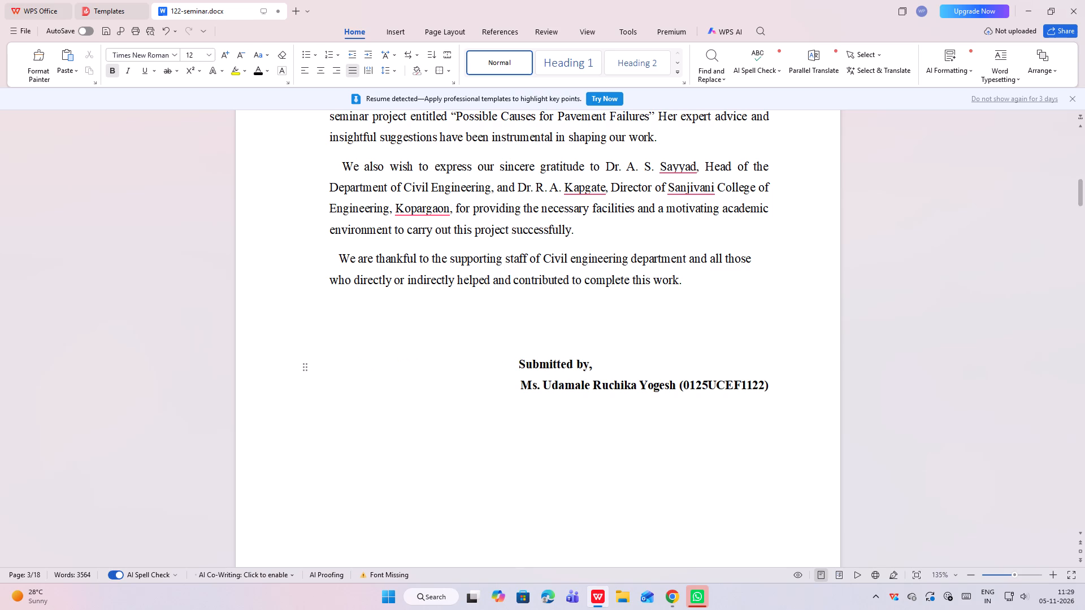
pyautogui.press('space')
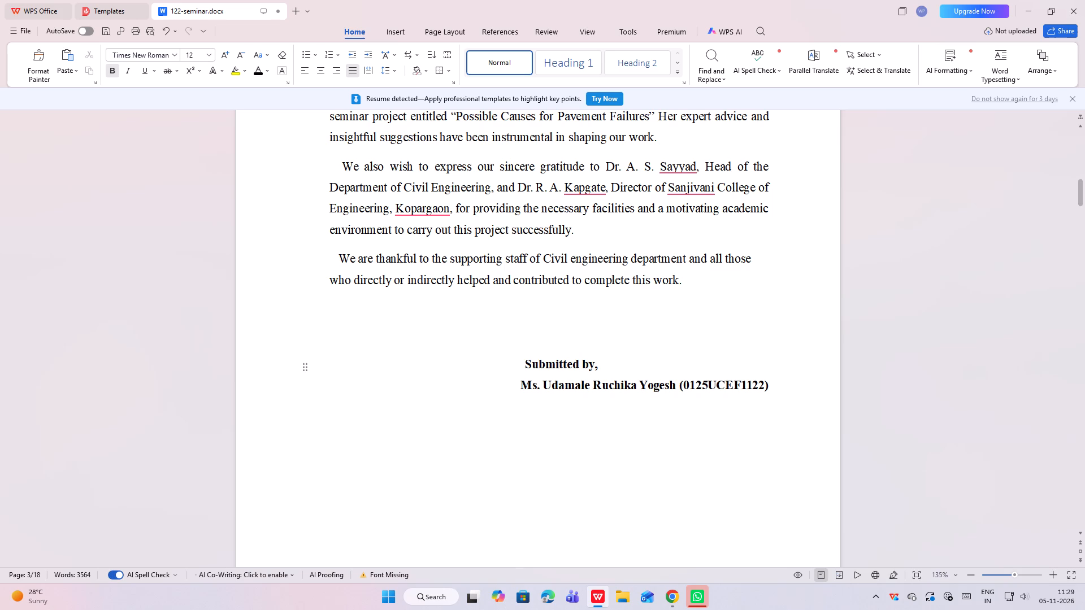
pyautogui.scroll(-1, 630, 355)
pyautogui.scroll(2, 630, 355)
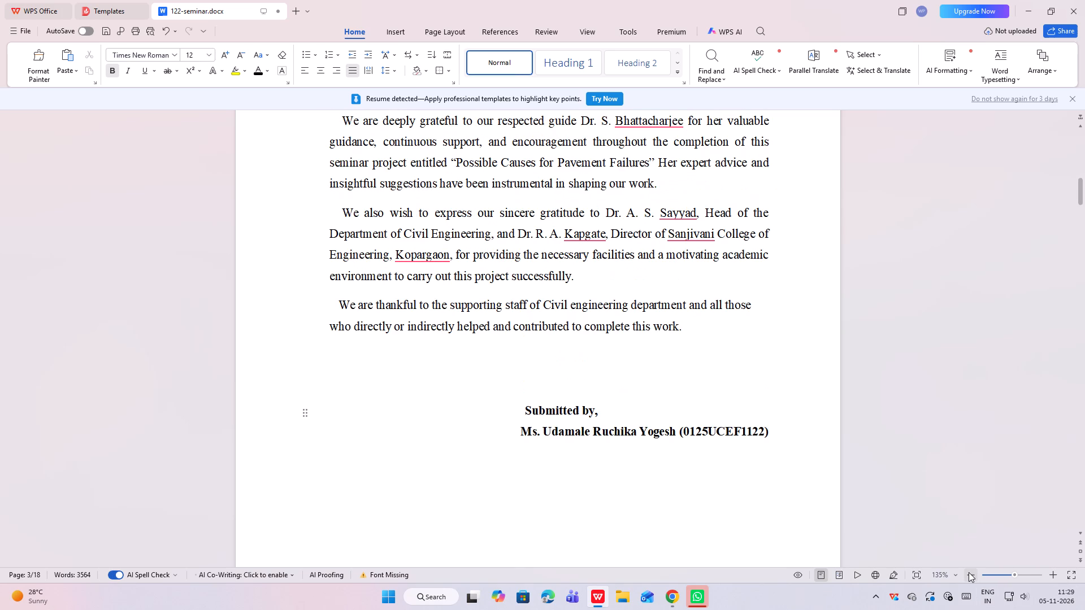
# Redo the leading spaces of "Submitted by," so it lines up with the start of the student's name line.
pyautogui.click(969, 572)
pyautogui.tripleClick(969, 572)
pyautogui.click(969, 572)
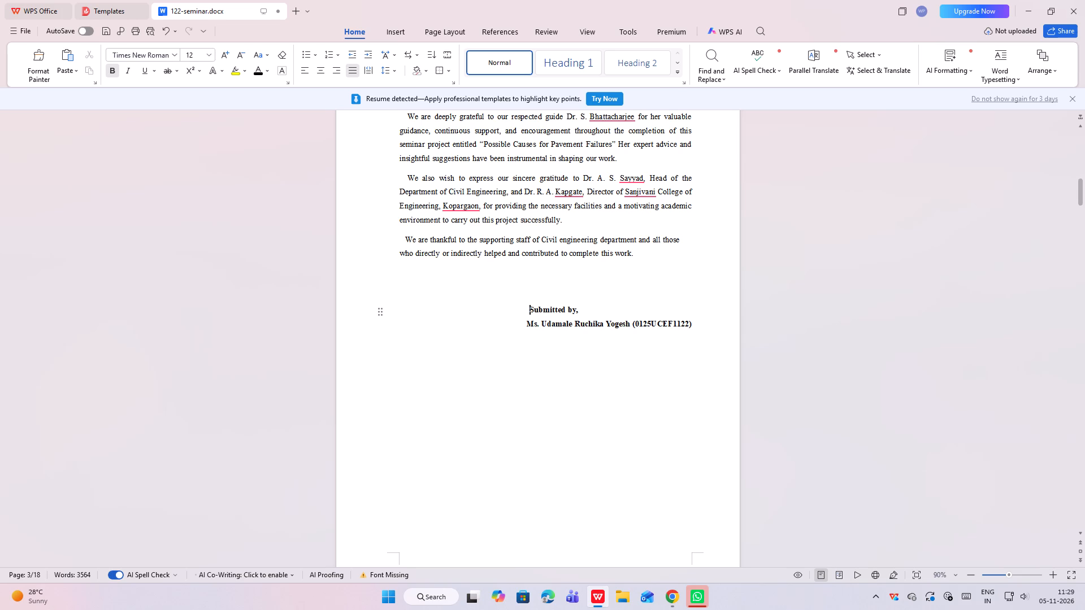
pyautogui.press('BackSpace')
pyautogui.press('space')
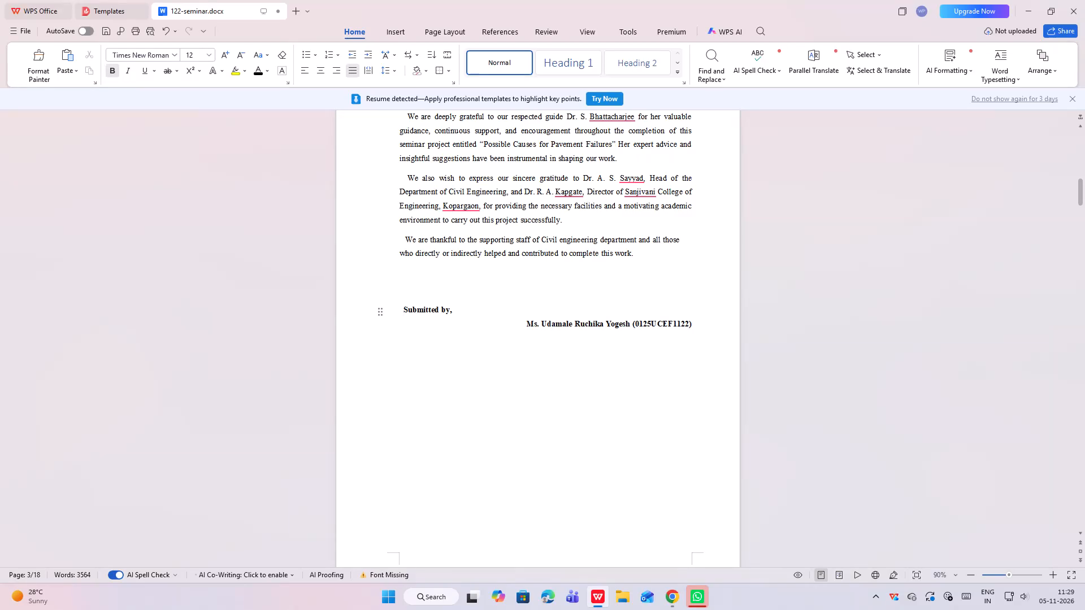
pyautogui.press('space')
pyautogui.press('space')
pyautogui.press('space')
pyautogui.press('space')
pyautogui.press('space')
pyautogui.press('space')
pyautogui.press('space')
pyautogui.press('space')
pyautogui.press('space')
pyautogui.press('space')
pyautogui.press('space')
pyautogui.press('space')
pyautogui.press('space')
pyautogui.press('space')
pyautogui.press('space')
pyautogui.press('space')
pyautogui.press('space')
pyautogui.press('space')
pyautogui.press('space')
pyautogui.press('space')
pyautogui.press('space')
pyautogui.press('space')
pyautogui.press('space')
pyautogui.press('space')
pyautogui.press('space')
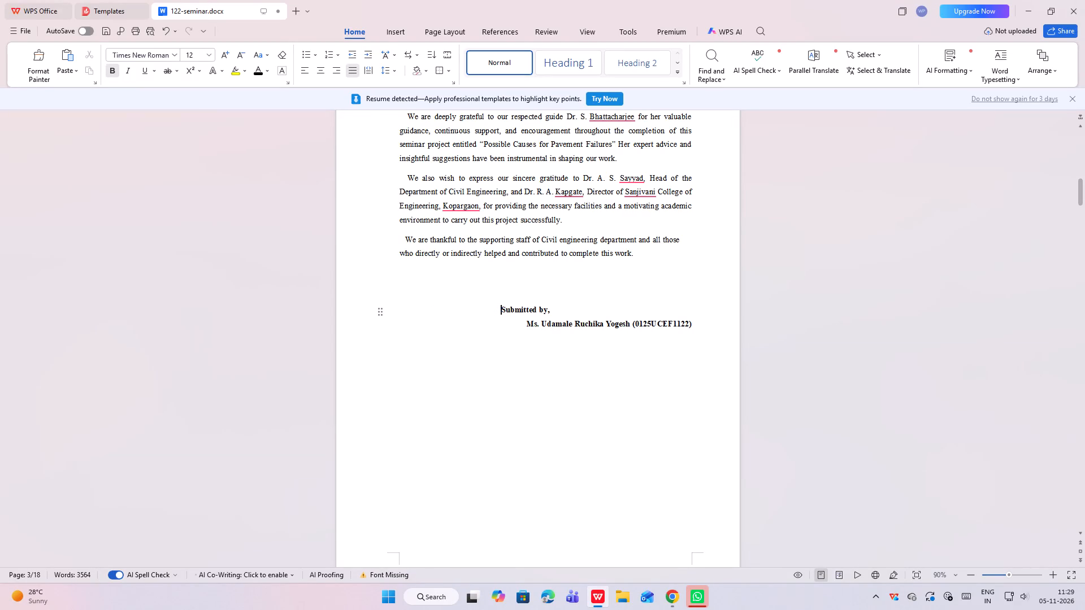
pyautogui.press('space')
pyautogui.press('space')
pyautogui.press('space')
pyautogui.press('space')
pyautogui.press('space')
pyautogui.press('space')
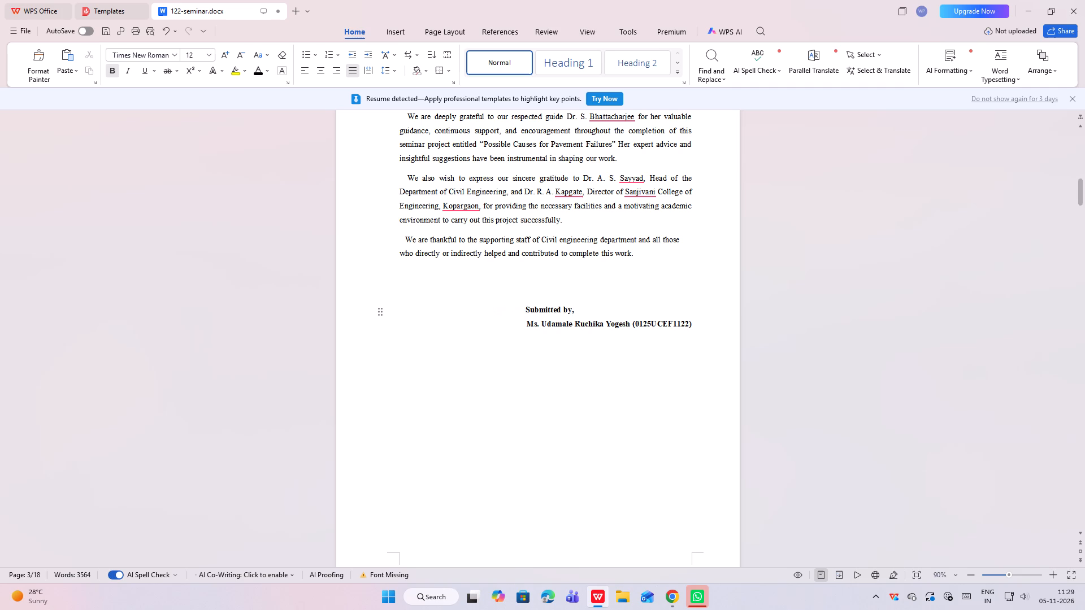
# Remove the bold from the keyword list at the end of the Abstract, keeping "Keywords:" bold and followed by one space.
pyautogui.scroll(-2, 611, 342)
pyautogui.scroll(3, 611, 342)
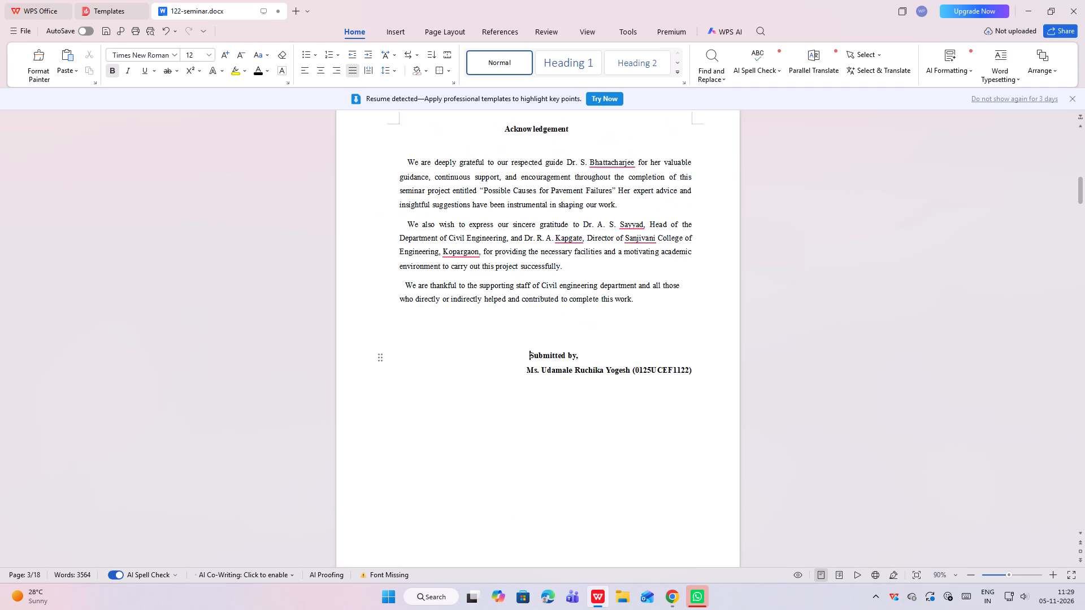
pyautogui.scroll(-13, 611, 342)
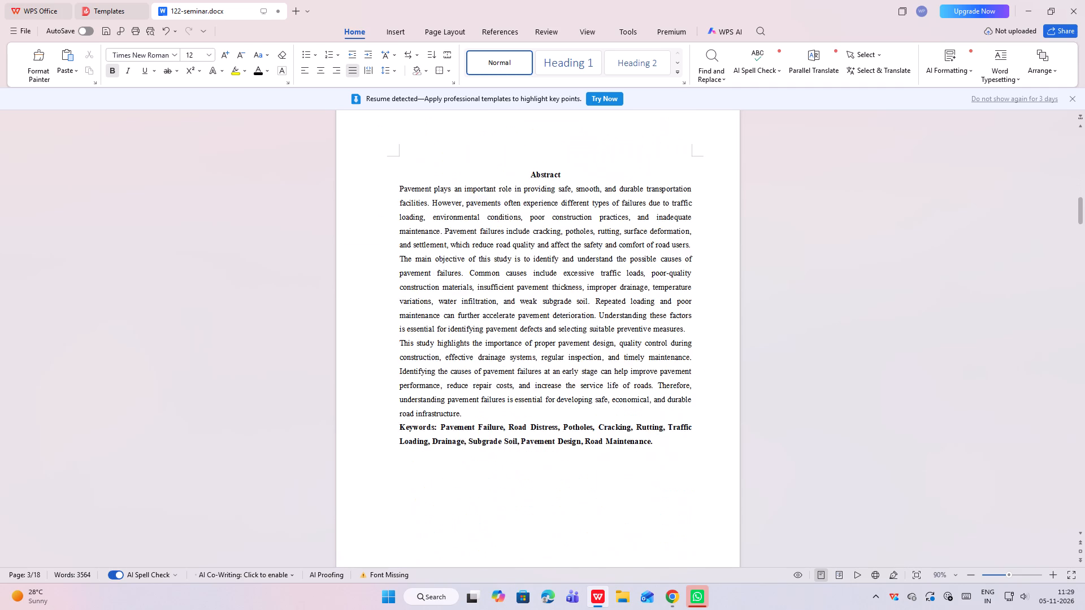
pyautogui.scroll(-2, 611, 342)
pyautogui.moveTo(442, 335); pyautogui.dragTo(673, 336)
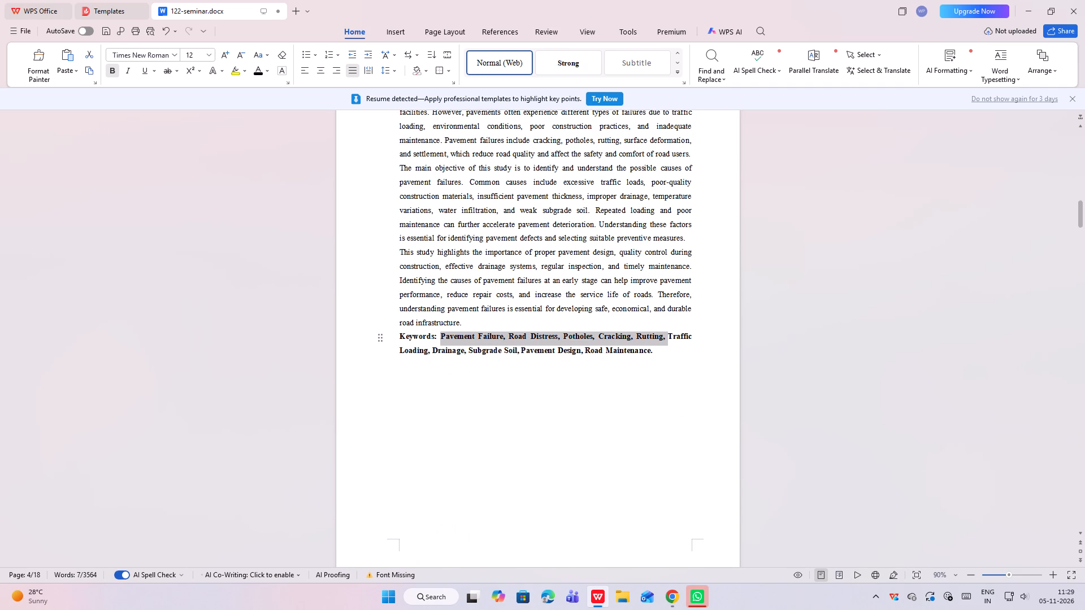
pyautogui.moveTo(673, 336); pyautogui.dragTo(689, 357)
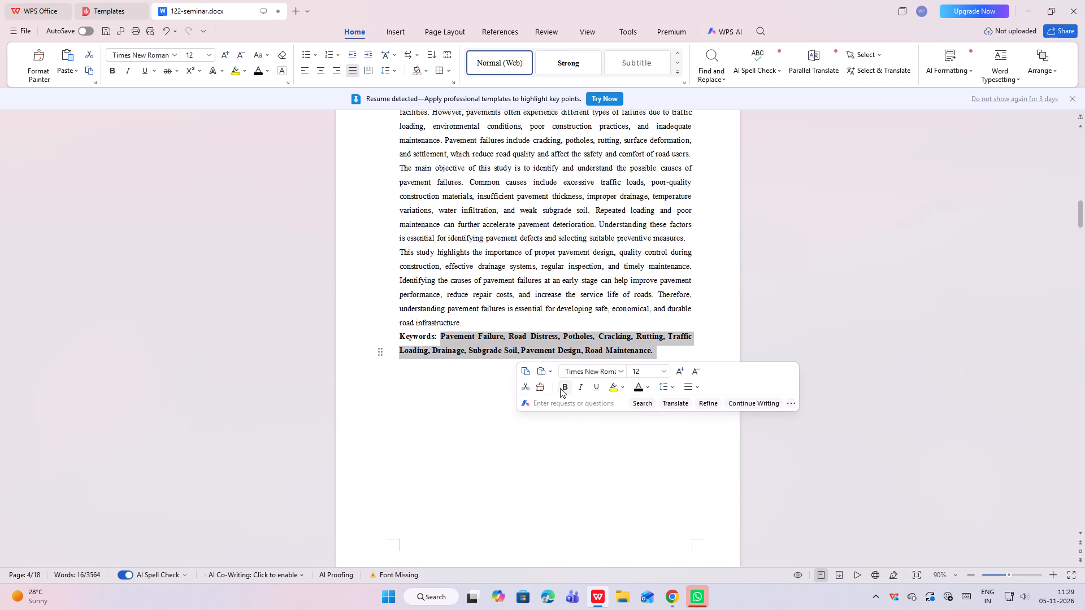
pyautogui.click(563, 388)
pyautogui.click(563, 435)
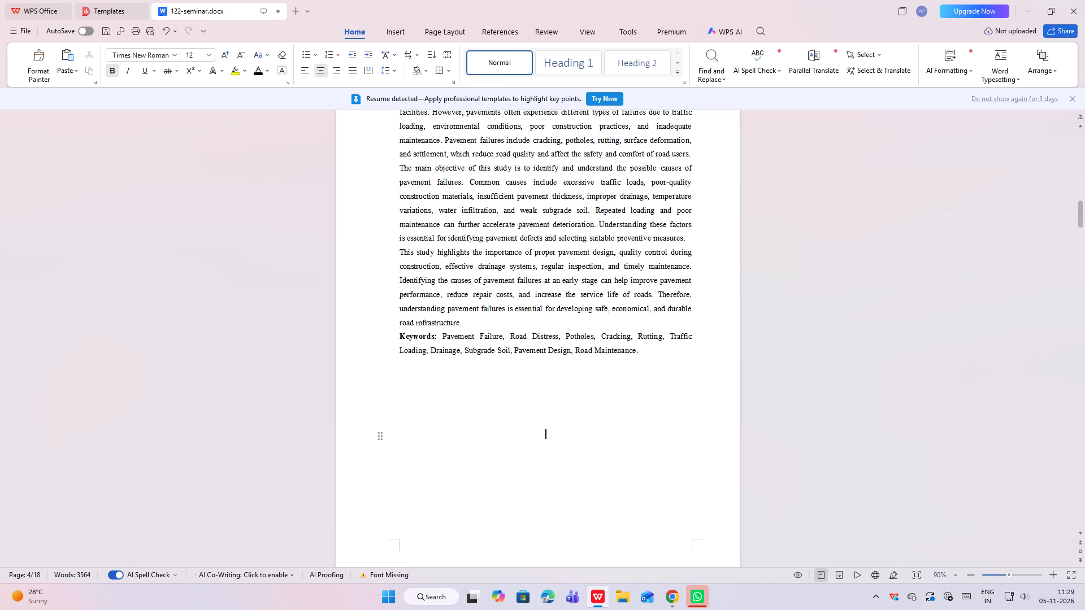
pyautogui.click(442, 337)
pyautogui.press('BackSpace')
pyautogui.press('space')
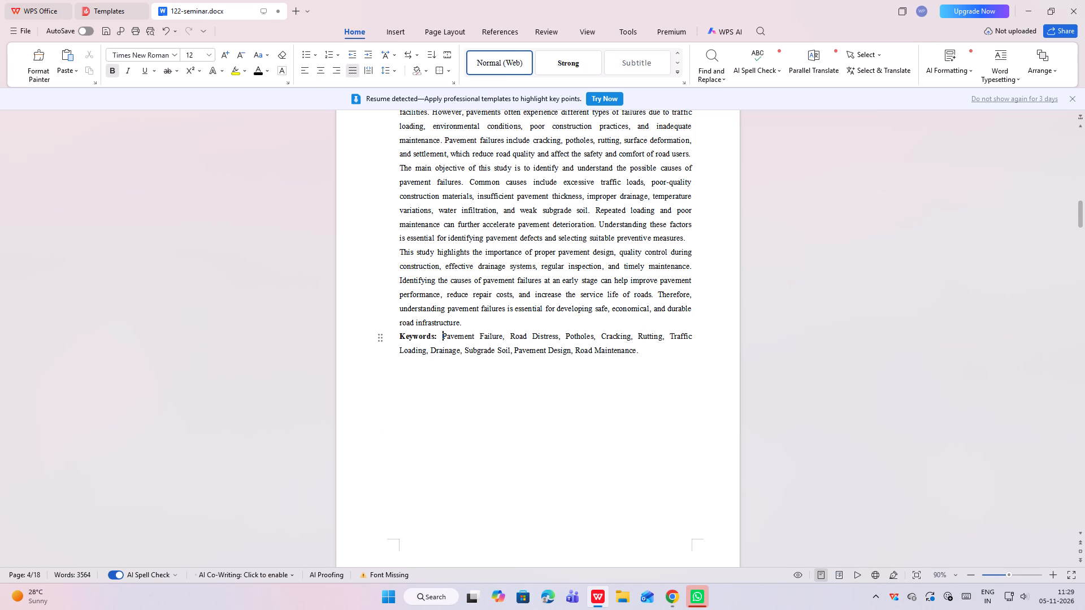
# Add a line below 4.2 in the Content table by duplicating "Future scope", keeping the 4.2 title aligned with "Major conclusion".
pyautogui.scroll(-1, 484, 399)
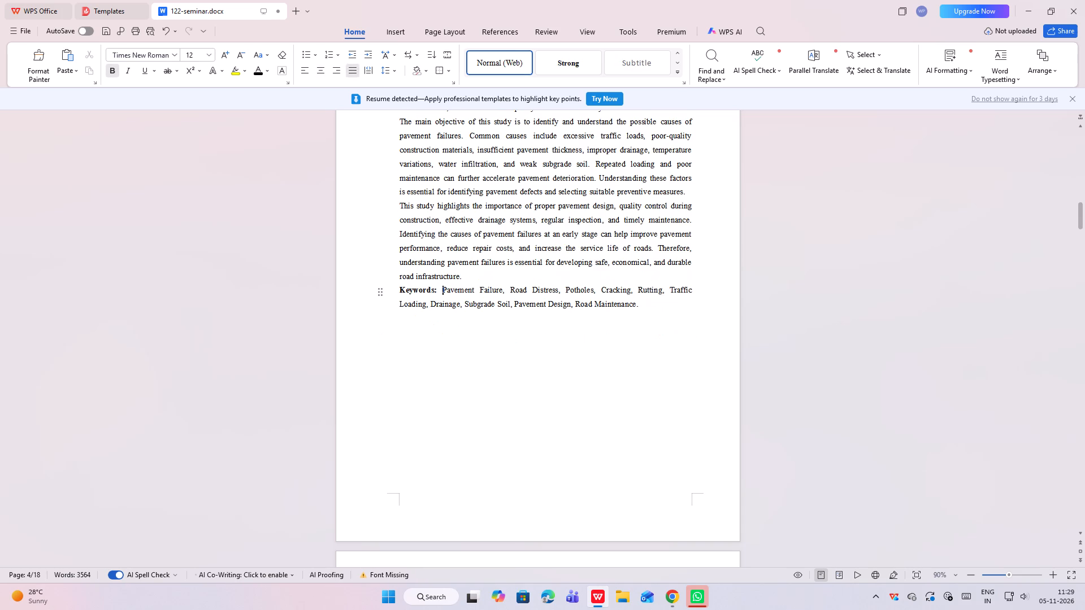
pyautogui.scroll(2, 455, 364)
pyautogui.scroll(-13, 455, 364)
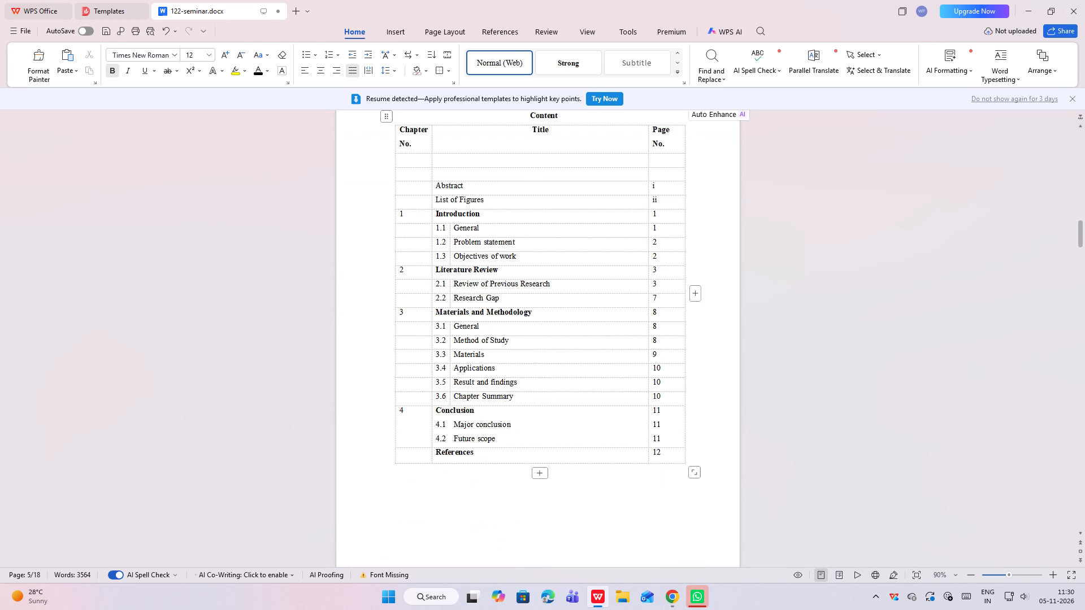
pyautogui.click(447, 443)
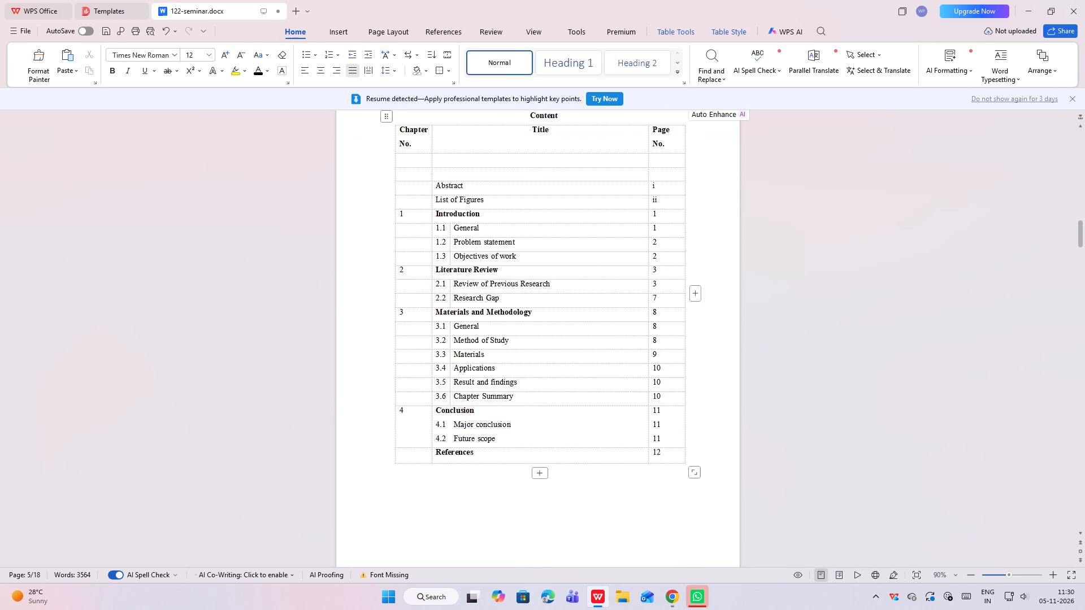
pyautogui.press('Return')
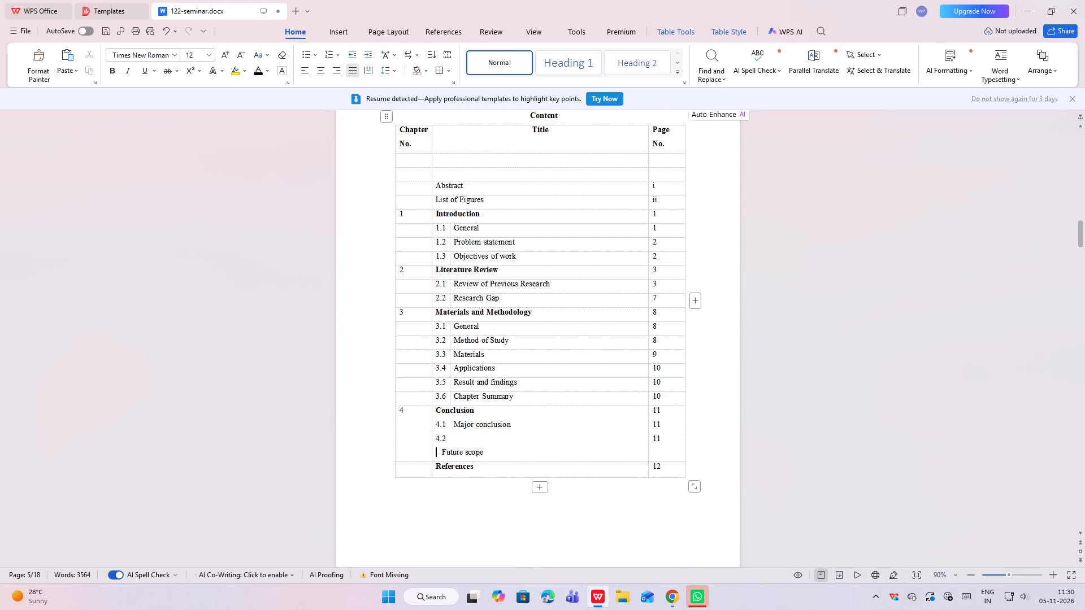
pyautogui.click(451, 437)
pyautogui.moveTo(441, 451); pyautogui.dragTo(493, 456)
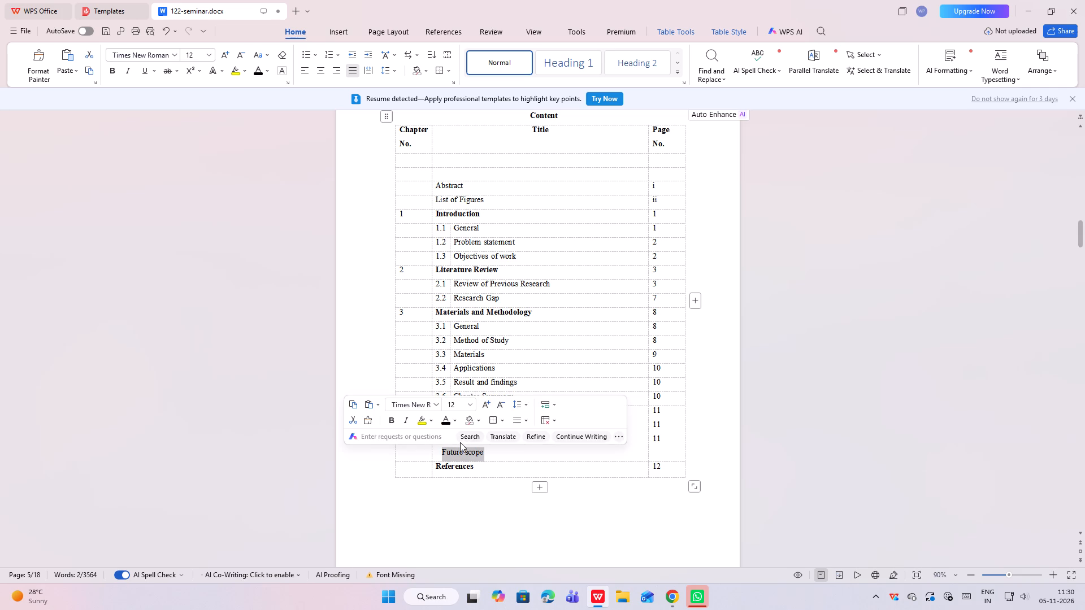
pyautogui.hotkey('ctrl', 'c')
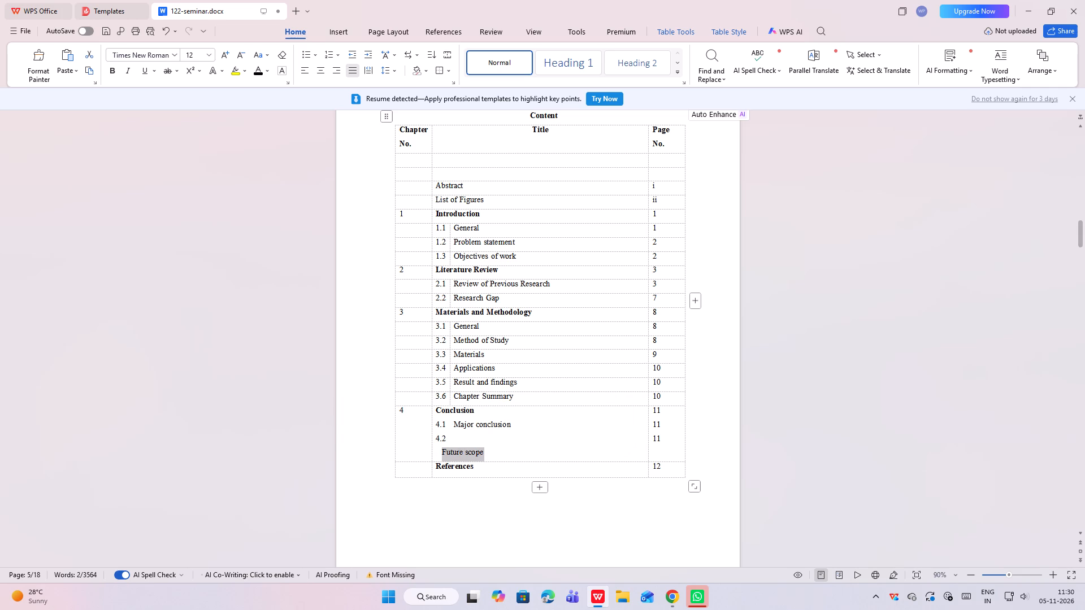
pyautogui.click(457, 436)
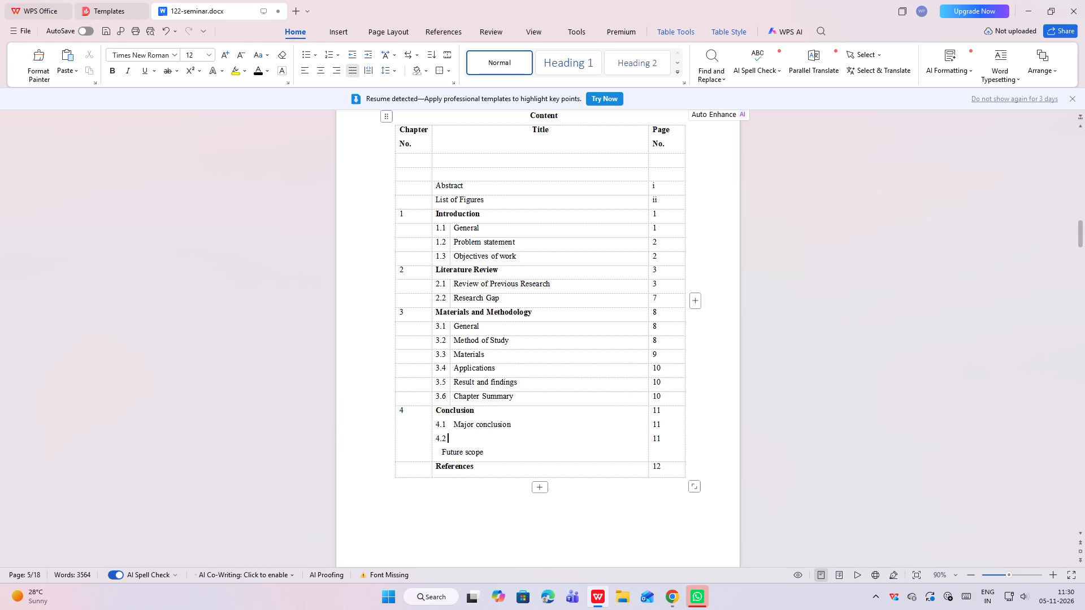
pyautogui.press('space')
pyautogui.hotkey('ctrl', 'v')
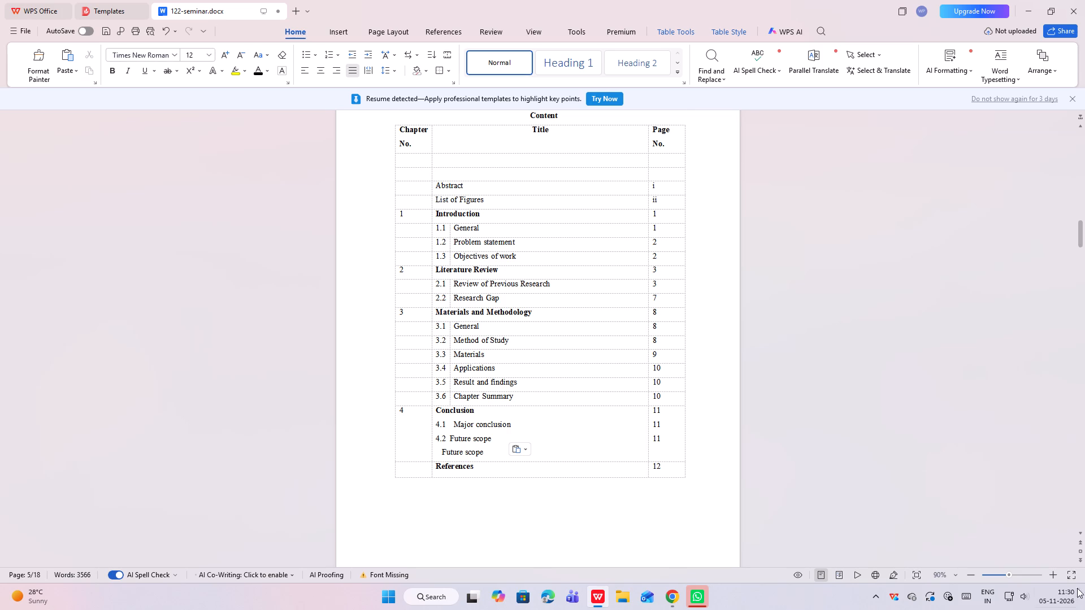
pyautogui.click(446, 440)
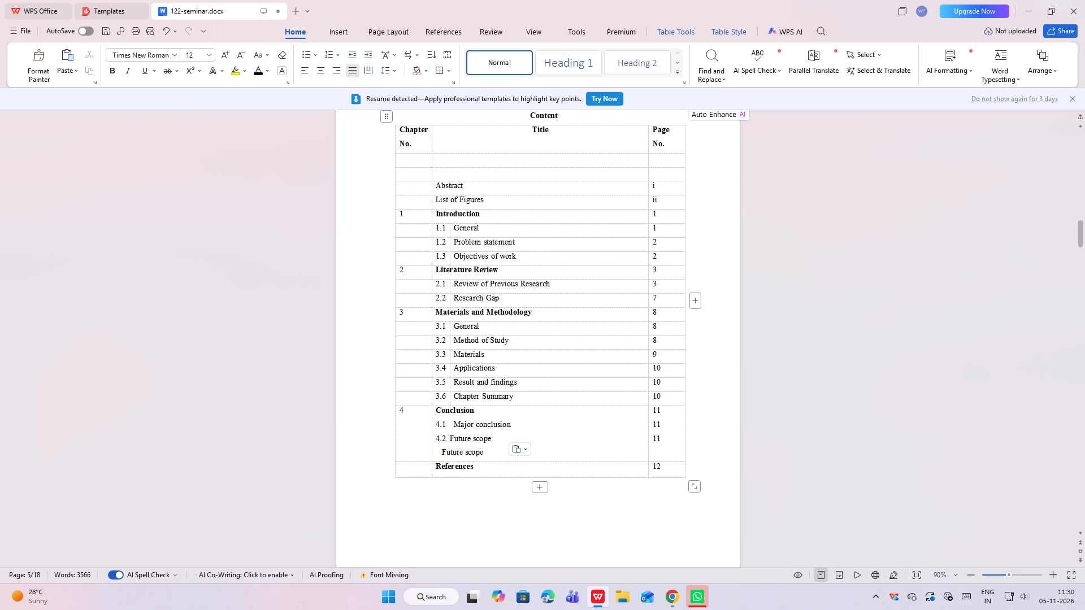
pyautogui.press('space')
pyautogui.press('space')
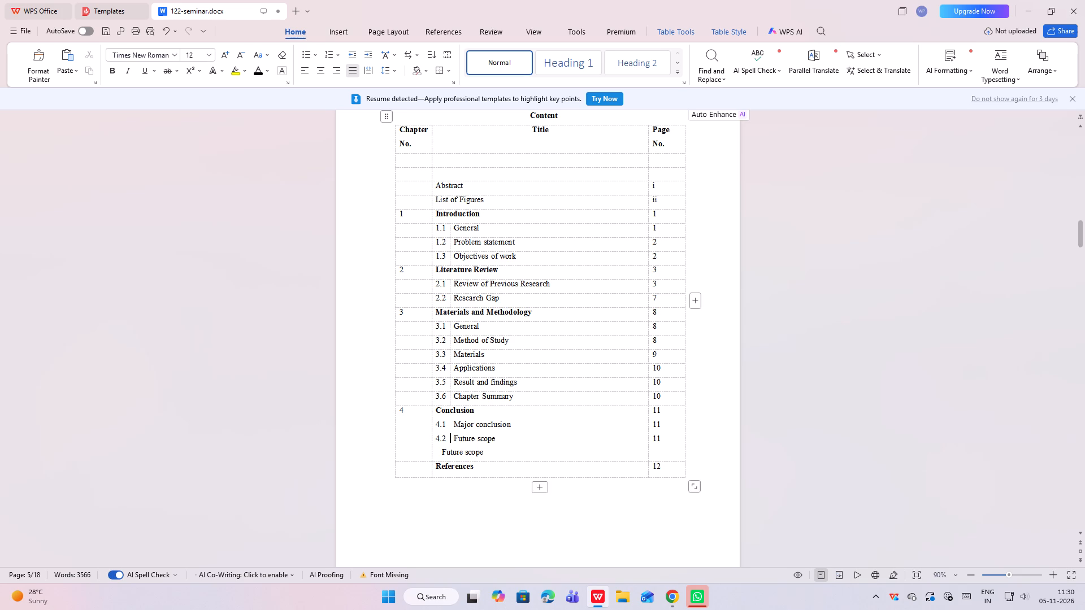
# Number the duplicated "Future scope" line in the Content table as 4.3 and space it to align with the titles above.
pyautogui.click(436, 451)
pyautogui.write('4.')
pyautogui.press('3')
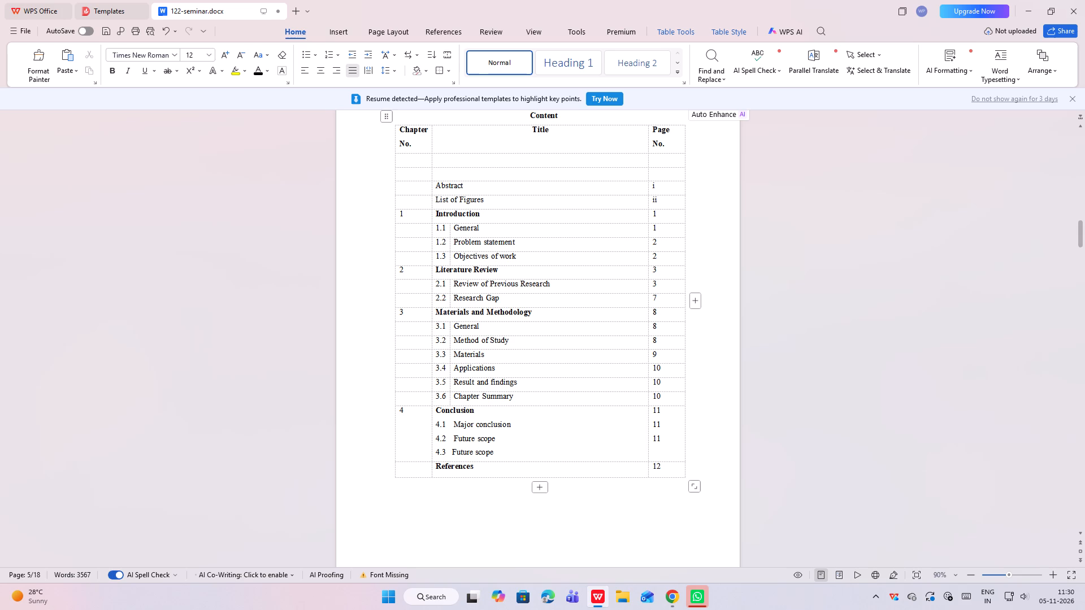
pyautogui.press('space')
# Replace the 4.3 title in the Content table with "Sustainable Development Goals (SDGs)".
pyautogui.moveTo(454, 450); pyautogui.dragTo(503, 452)
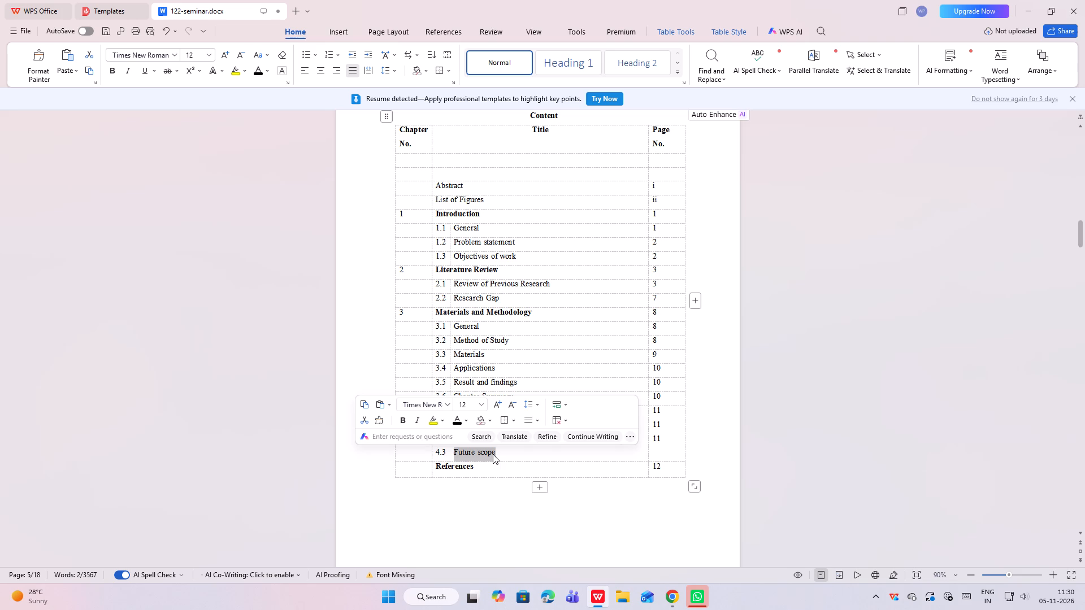
pyautogui.write('Sus')
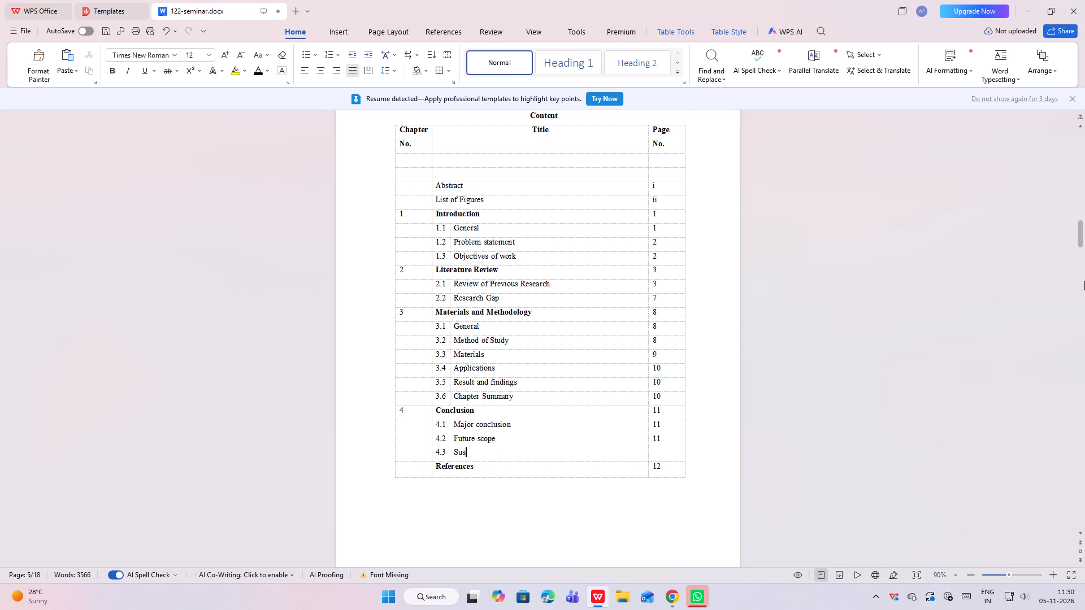
pyautogui.write('tainablr')
pyautogui.press('BackSpace')
pyautogui.press('e')
pyautogui.press('space')
pyautogui.write('Development')
pyautogui.press('space')
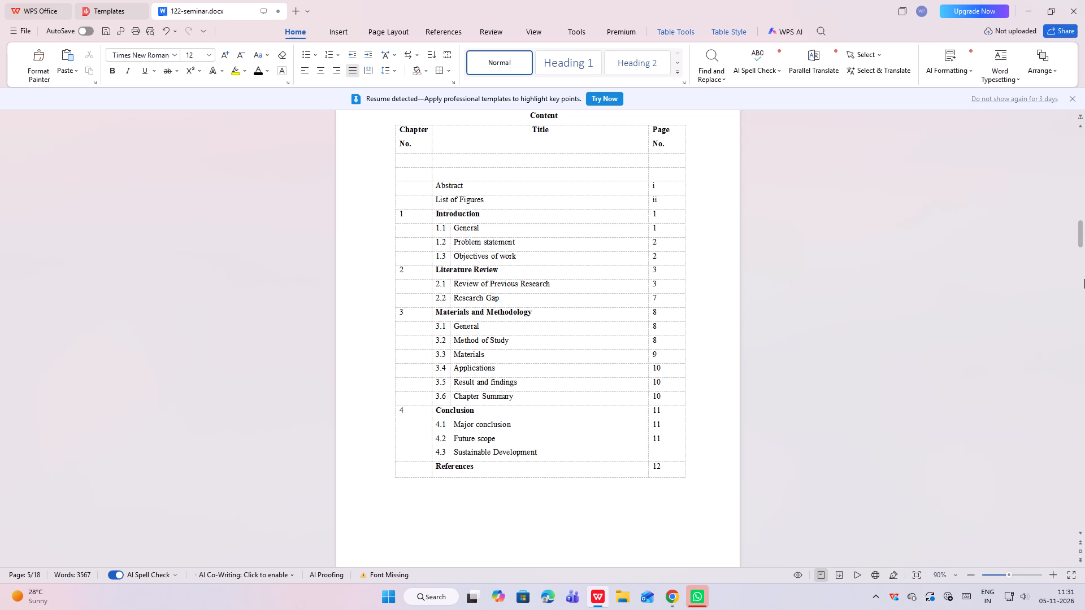
pyautogui.write('Goals')
pyautogui.hotkey('shift', '(')
pyautogui.write('SD')
pyautogui.press('g')
pyautogui.press('s')
pyautogui.hotkey('shift', ')')
pyautogui.click(557, 453)
pyautogui.press('space')
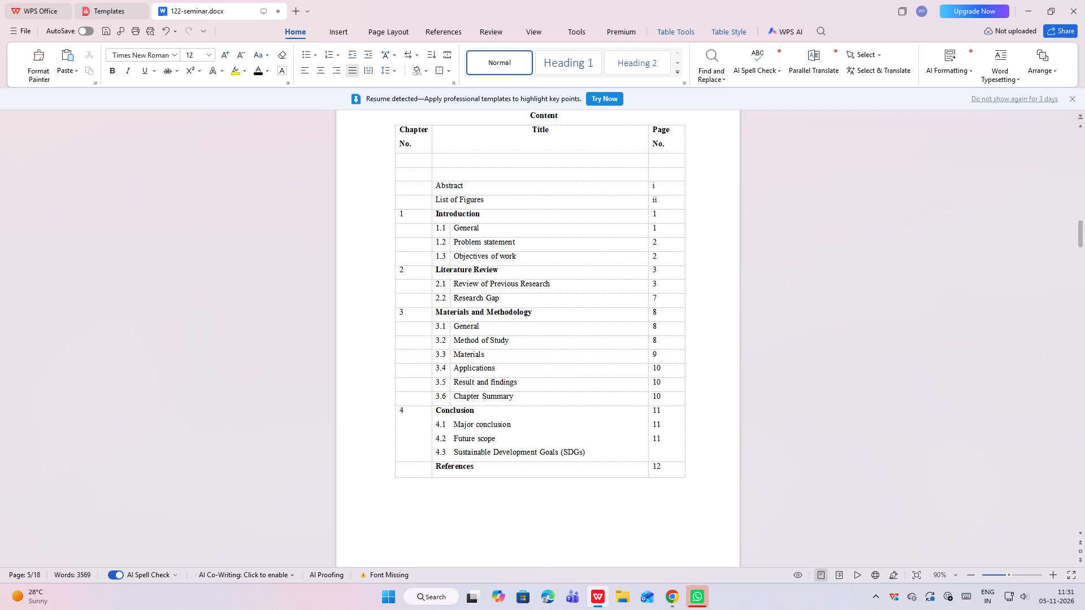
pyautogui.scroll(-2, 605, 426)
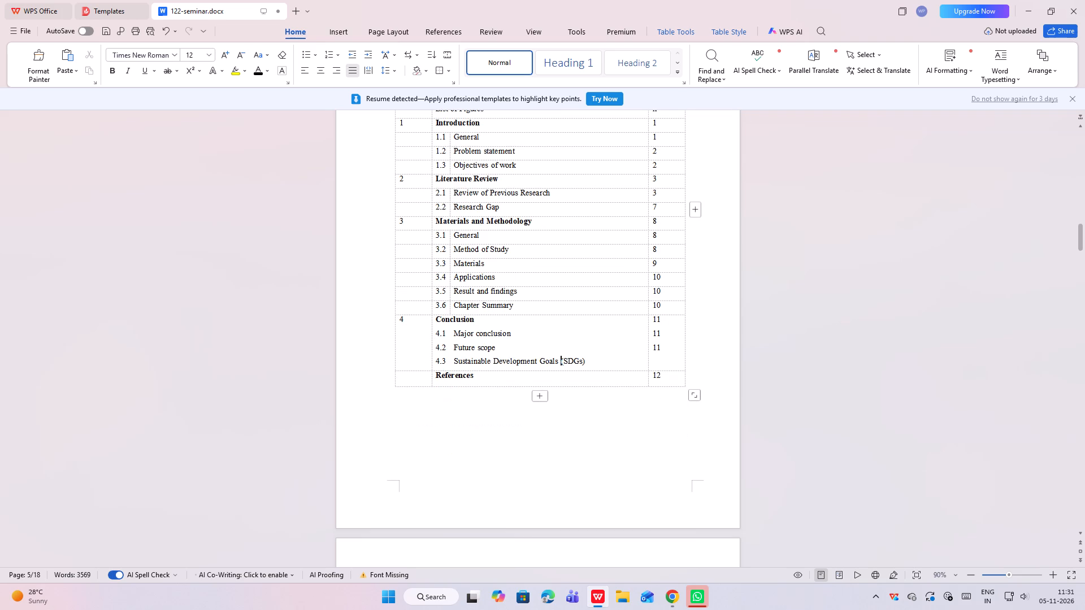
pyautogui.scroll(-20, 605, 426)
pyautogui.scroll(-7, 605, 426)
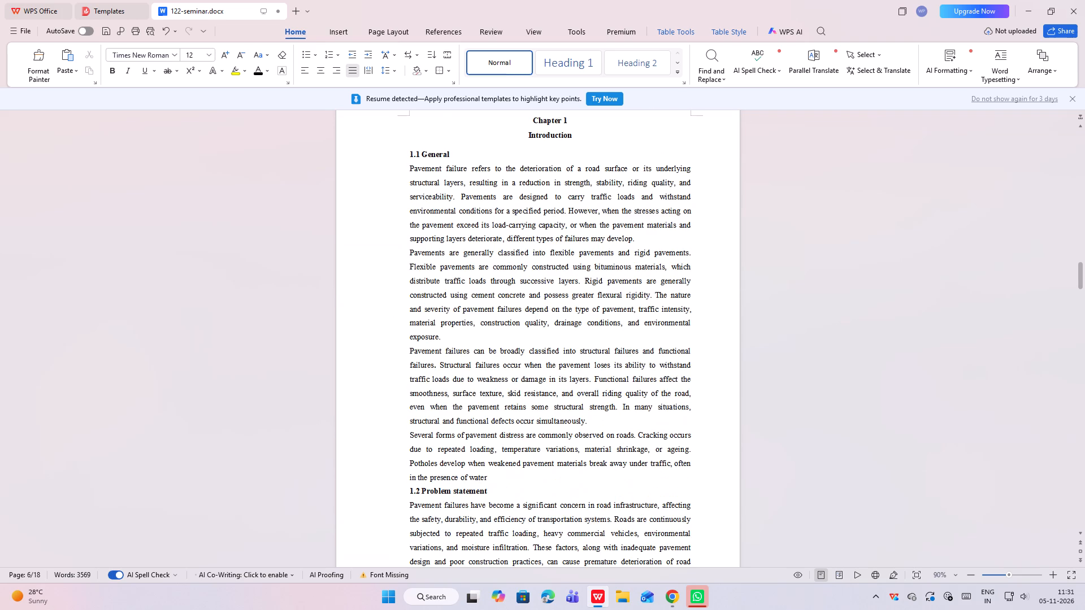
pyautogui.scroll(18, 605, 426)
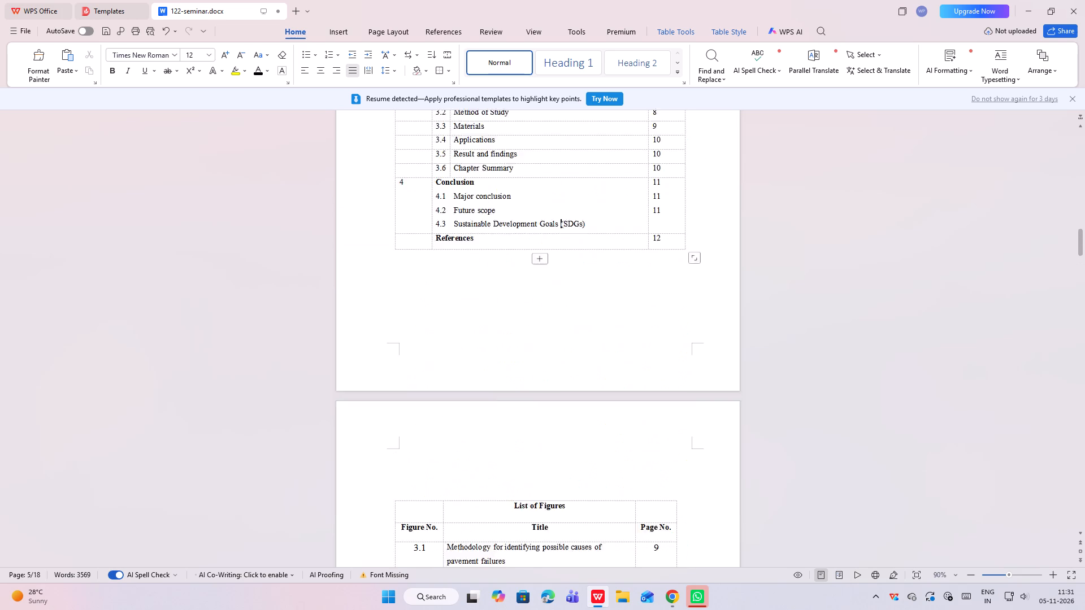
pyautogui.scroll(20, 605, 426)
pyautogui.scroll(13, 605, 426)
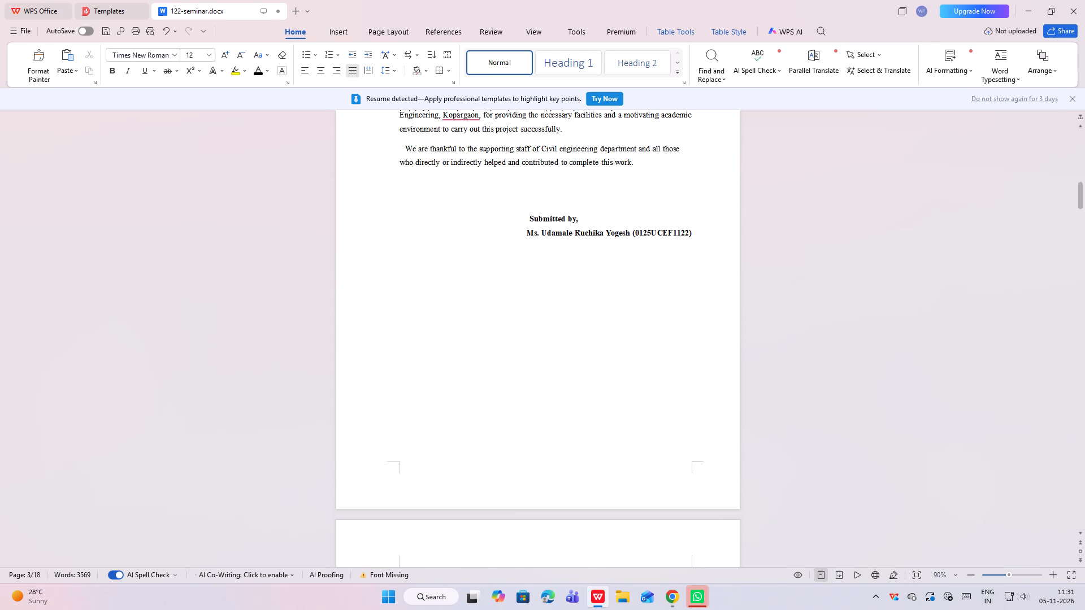
# Change the font of the Certificate page's "Have successfully completed the Seminar" paragraph to Times New Roman.
pyautogui.scroll(14, 605, 426)
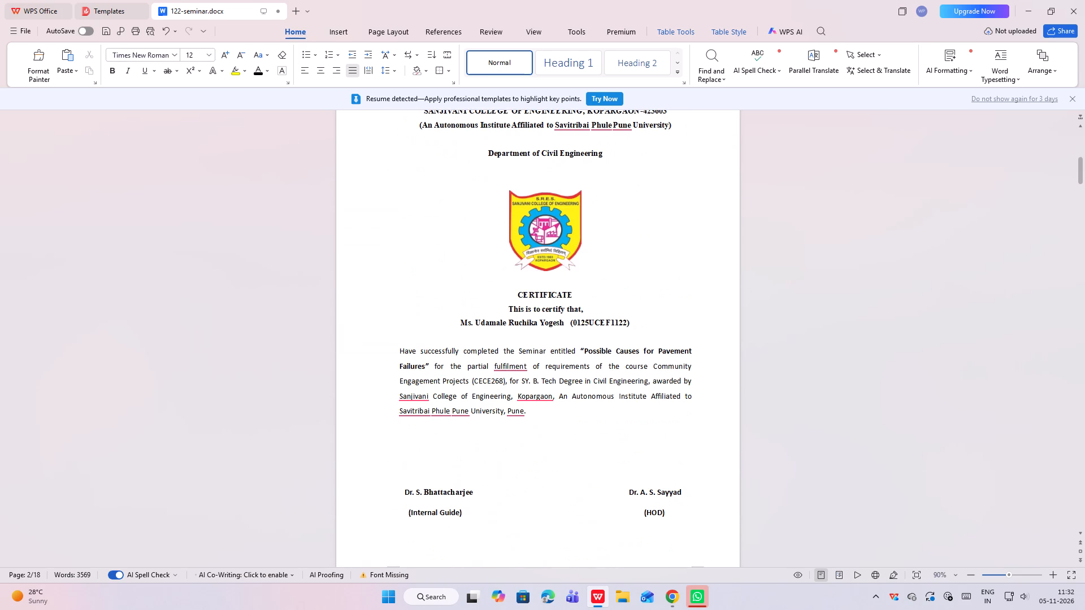
pyautogui.scroll(3, 605, 426)
pyautogui.scroll(-3, 605, 426)
pyautogui.moveTo(397, 351); pyautogui.dragTo(700, 411)
pyautogui.click(496, 433)
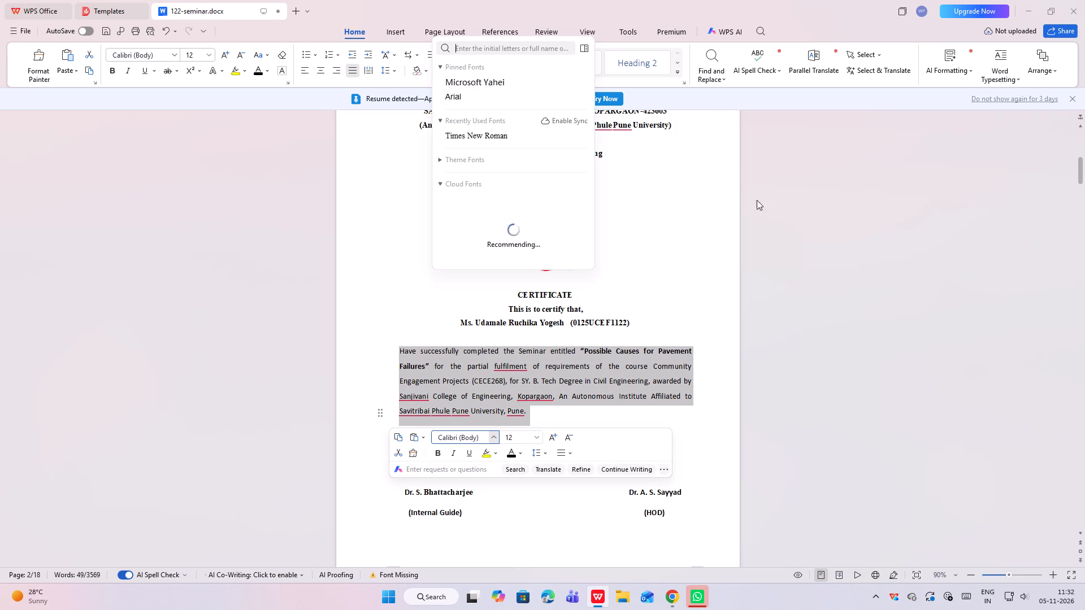
pyautogui.click(484, 140)
pyautogui.click(426, 230)
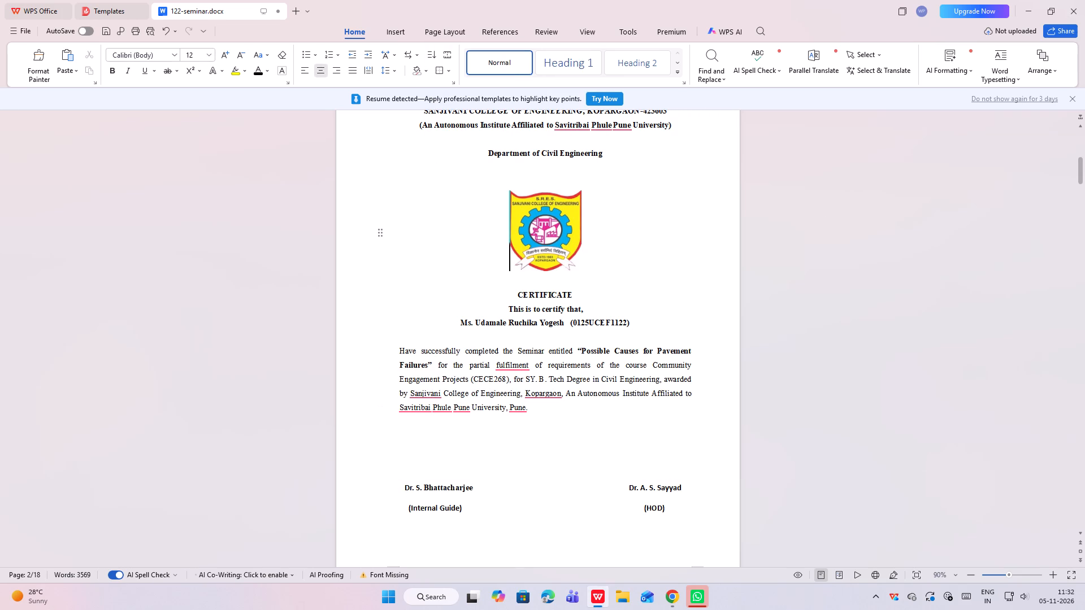
# Change the font of the Certificate's two signature lines, with the names and the Internal Guide and HOD titles, to Times New Roman.
pyautogui.moveTo(400, 483); pyautogui.dragTo(502, 508)
pyautogui.click(445, 473)
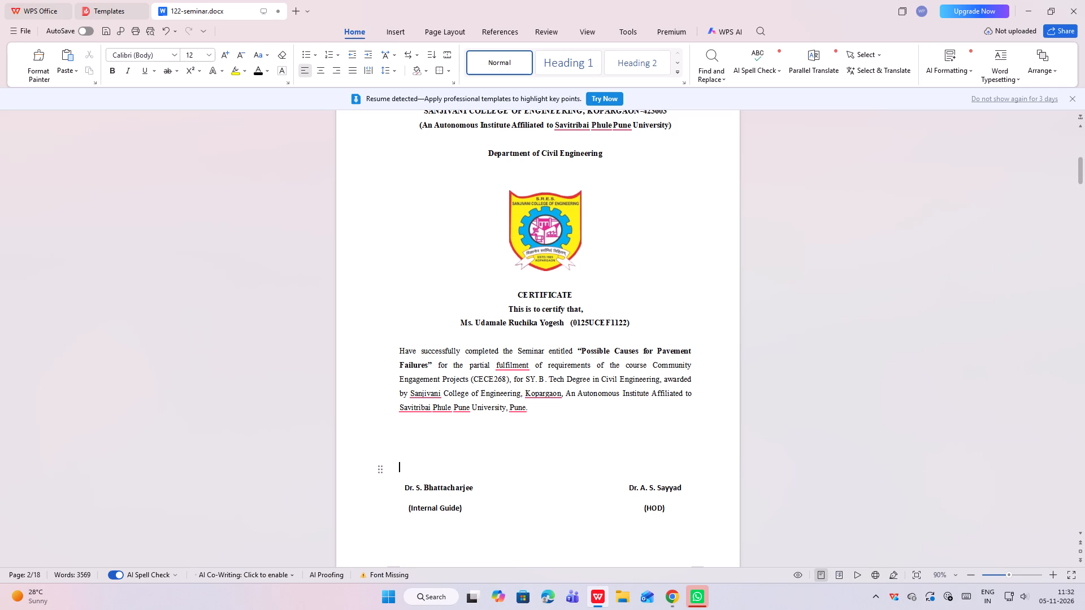
pyautogui.moveTo(397, 488); pyautogui.dragTo(670, 521)
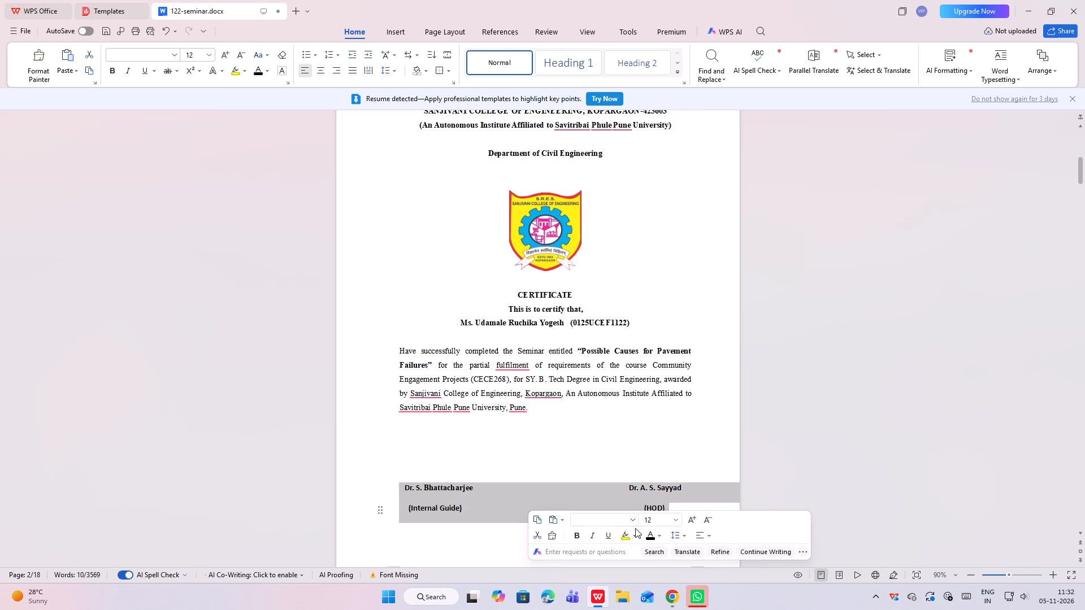
pyautogui.click(633, 522)
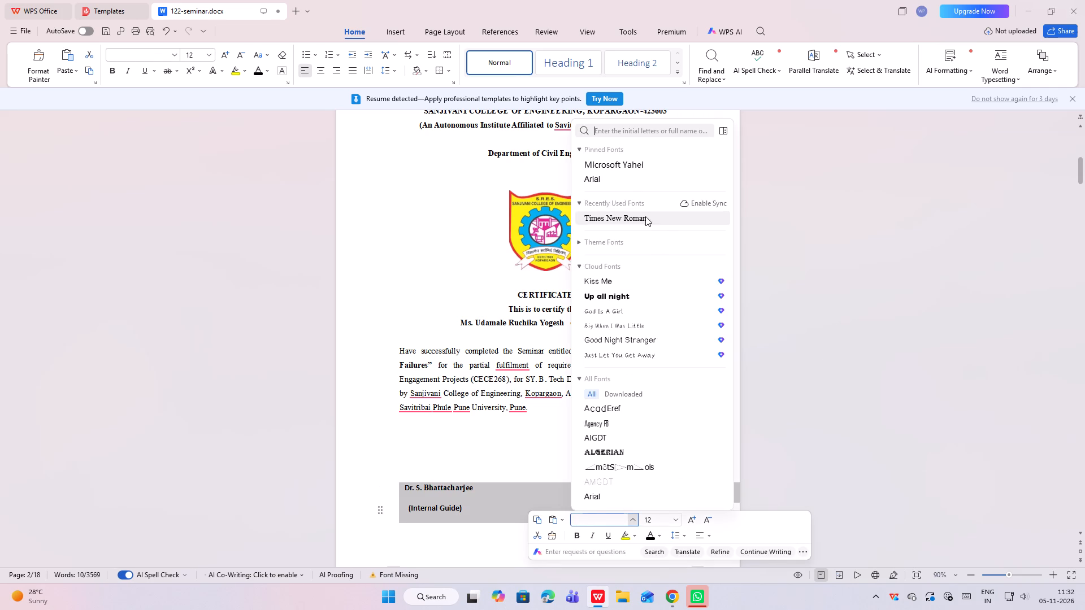
pyautogui.click(645, 217)
pyautogui.click(569, 438)
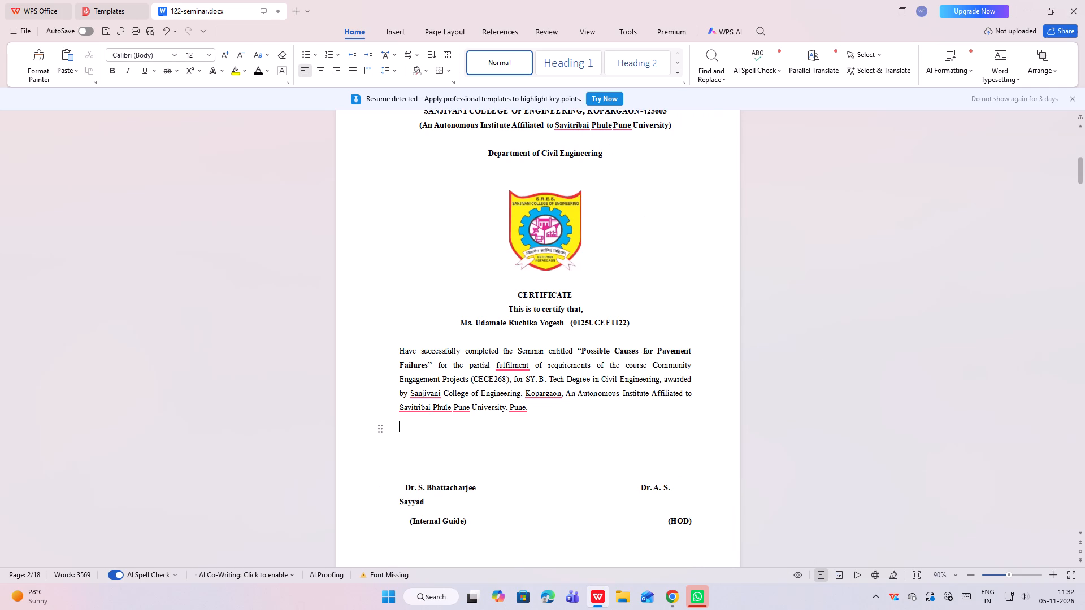
# Delete the second initial from the HOD's name on the Certificate to bring the surname back onto the signature line.
pyautogui.click(396, 500)
pyautogui.press('BackSpace')
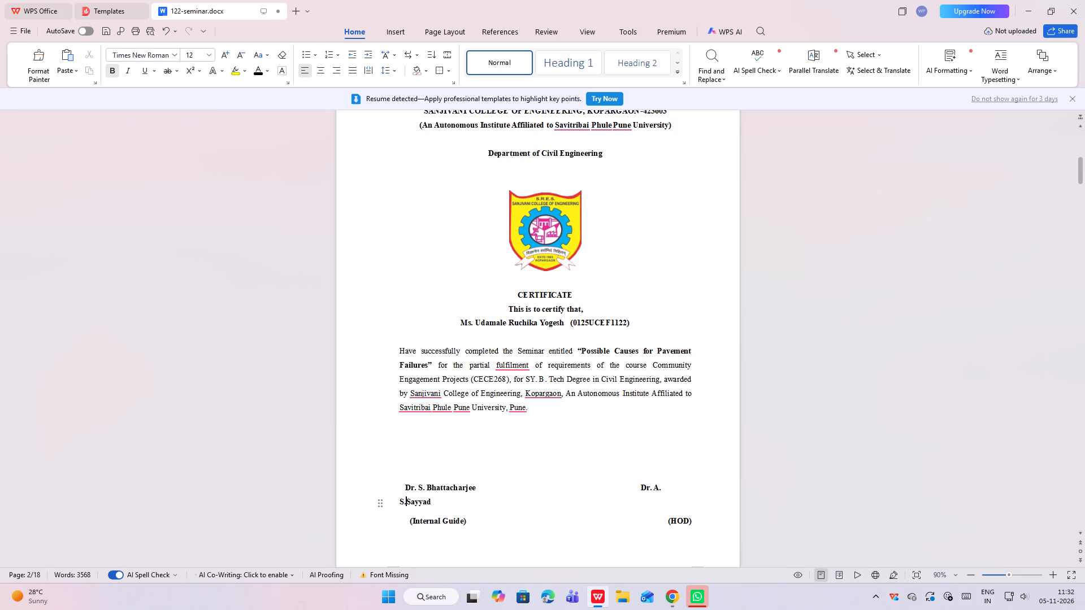
pyautogui.press('BackSpace')
pyautogui.press('BackSpace')
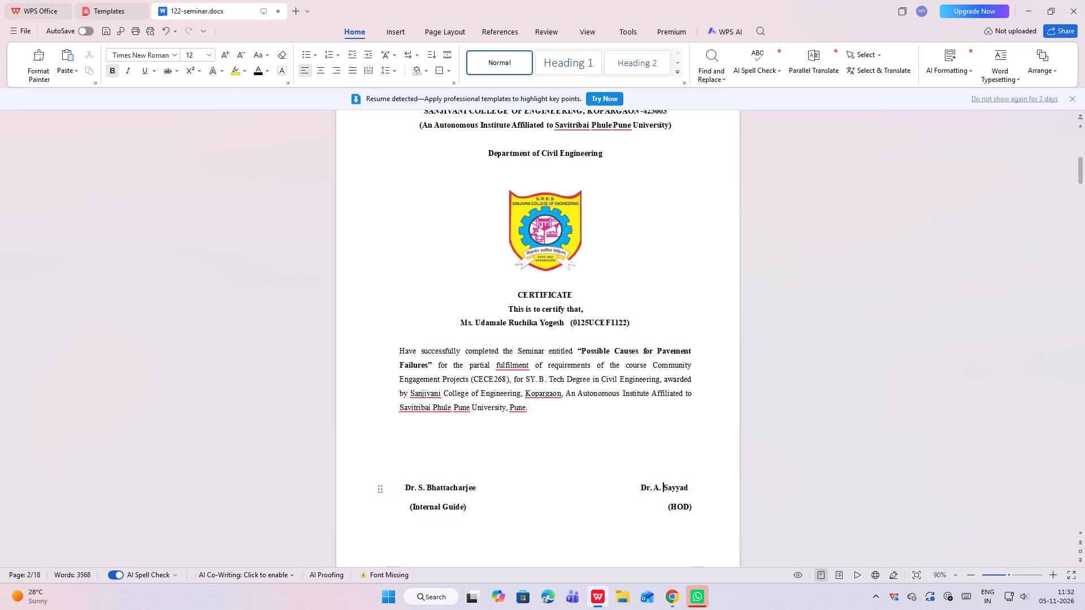
# Remove extra spaces before "(Internal Guide)" and "(HOD)" on the Certificate to center each title beneath its name.
pyautogui.click(406, 506)
pyautogui.press('BackSpace')
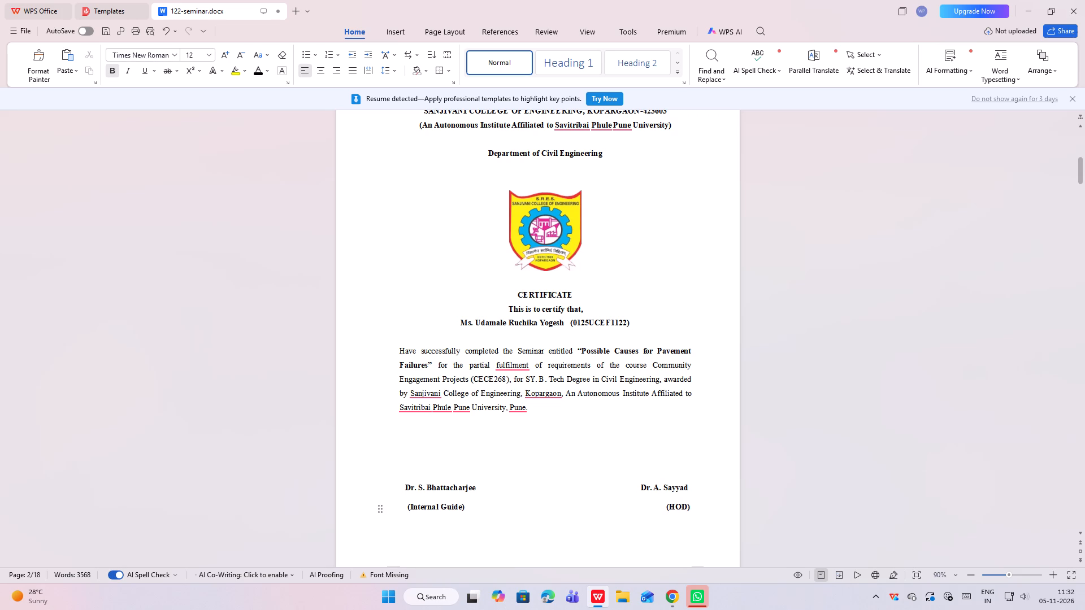
pyautogui.click(658, 507)
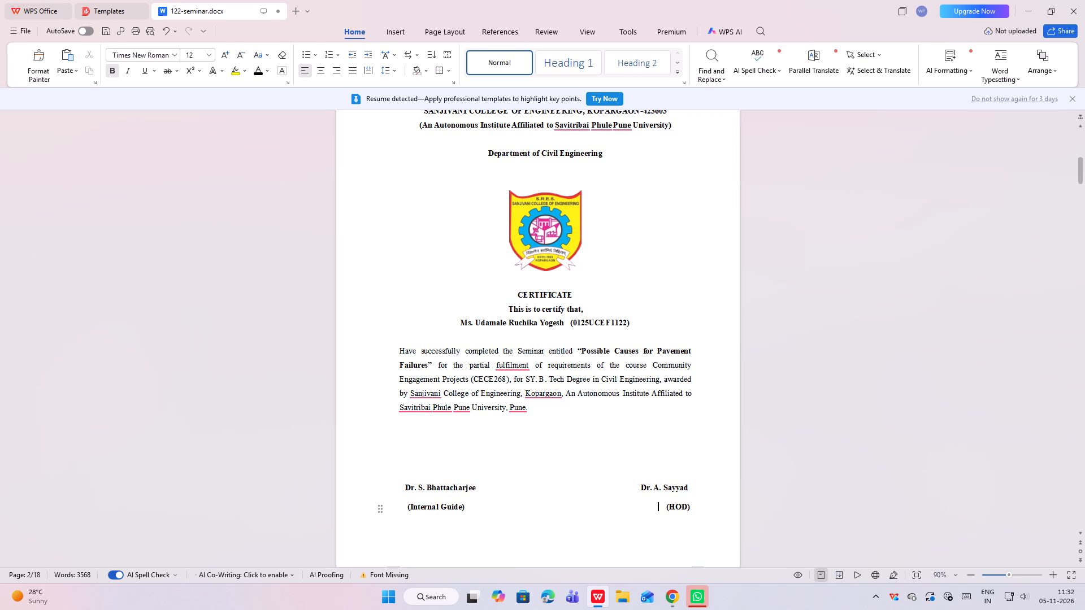
pyautogui.click(666, 507)
pyautogui.press('BackSpace')
pyautogui.press('BackSpace')
pyautogui.press('BackSpace')
pyautogui.press('BackSpace')
pyautogui.press('BackSpace')
pyautogui.press('BackSpace')
pyautogui.press('BackSpace')
# Review the front pages from the title page through the Content table and List of Figures.
pyautogui.scroll(1, 643, 428)
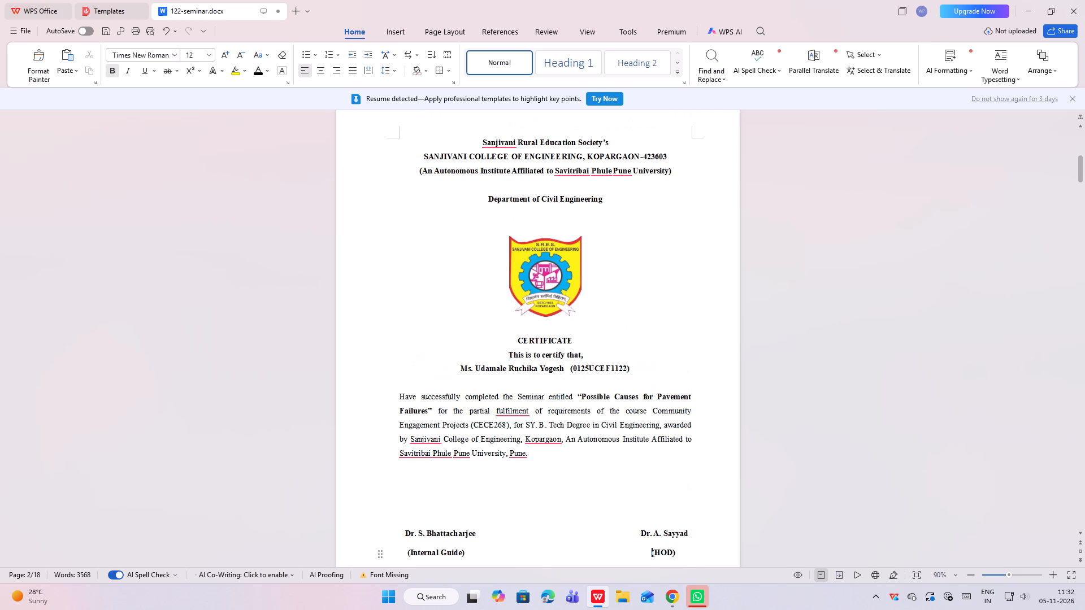
pyautogui.scroll(13, 643, 428)
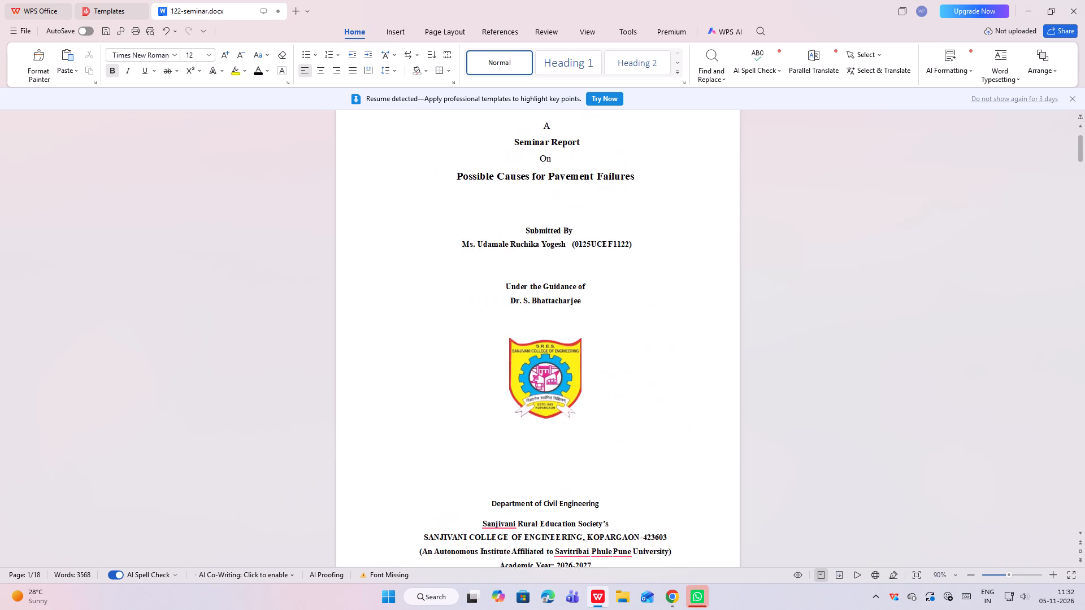
pyautogui.scroll(1, 643, 428)
pyautogui.scroll(-2, 643, 428)
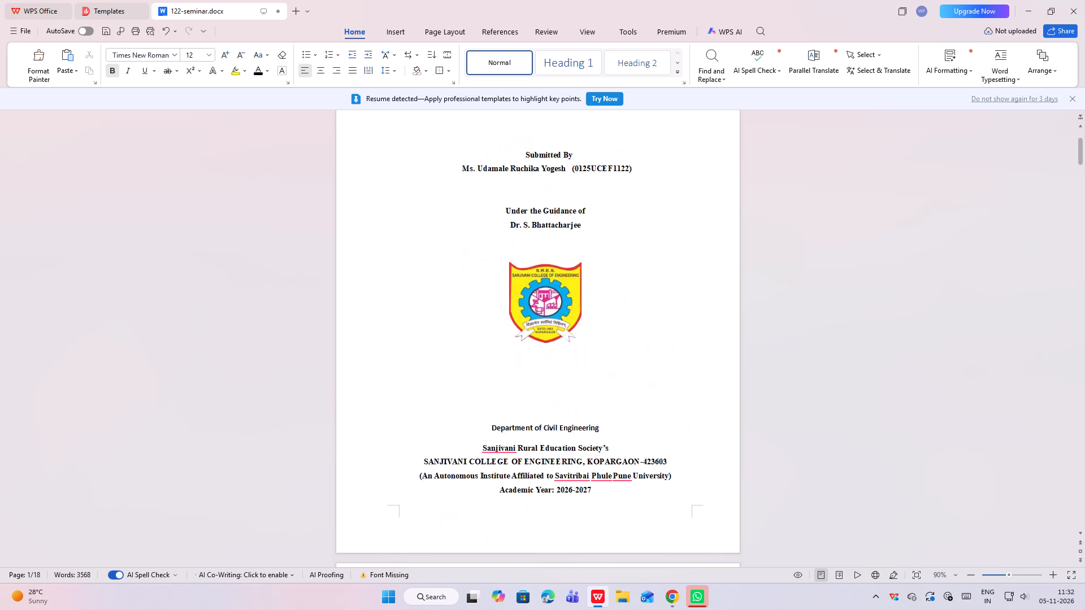
pyautogui.scroll(-6, 643, 428)
pyautogui.scroll(-20, 643, 428)
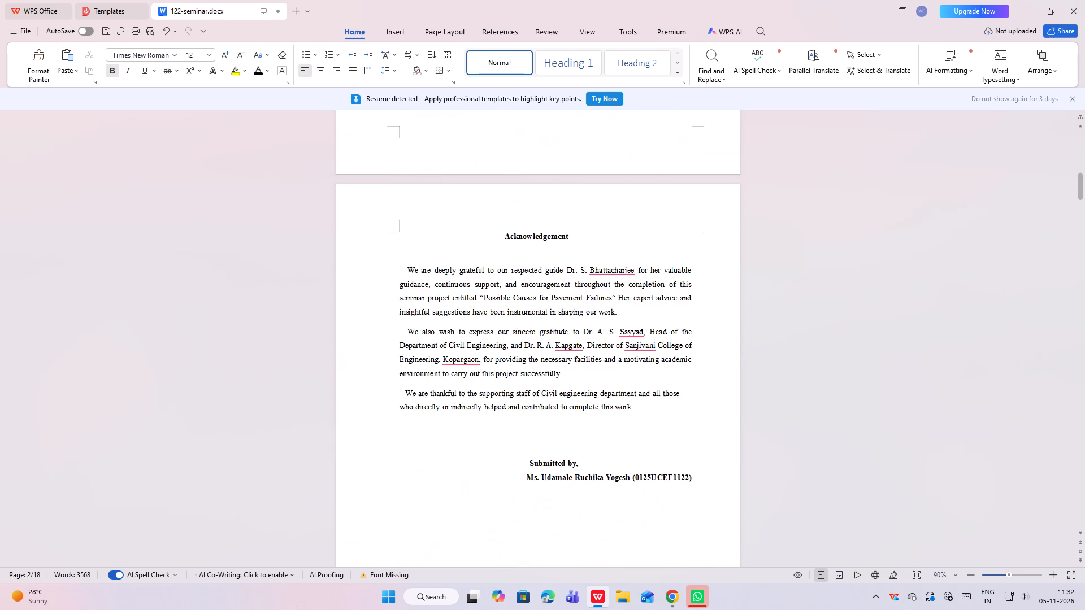
pyautogui.scroll(-20, 642, 428)
pyautogui.scroll(-16, 642, 428)
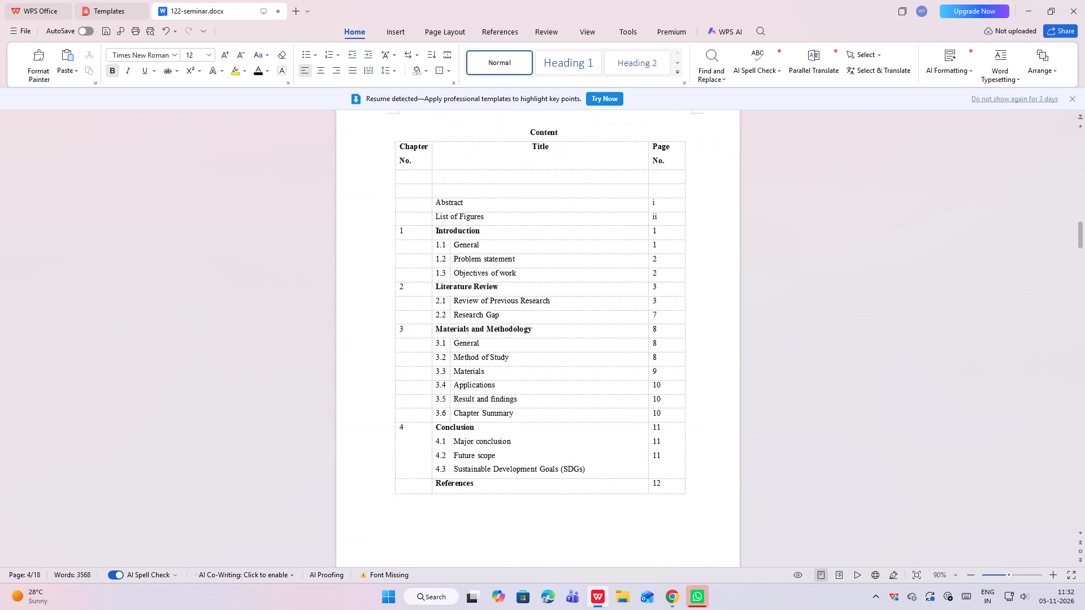
pyautogui.scroll(-6, 642, 428)
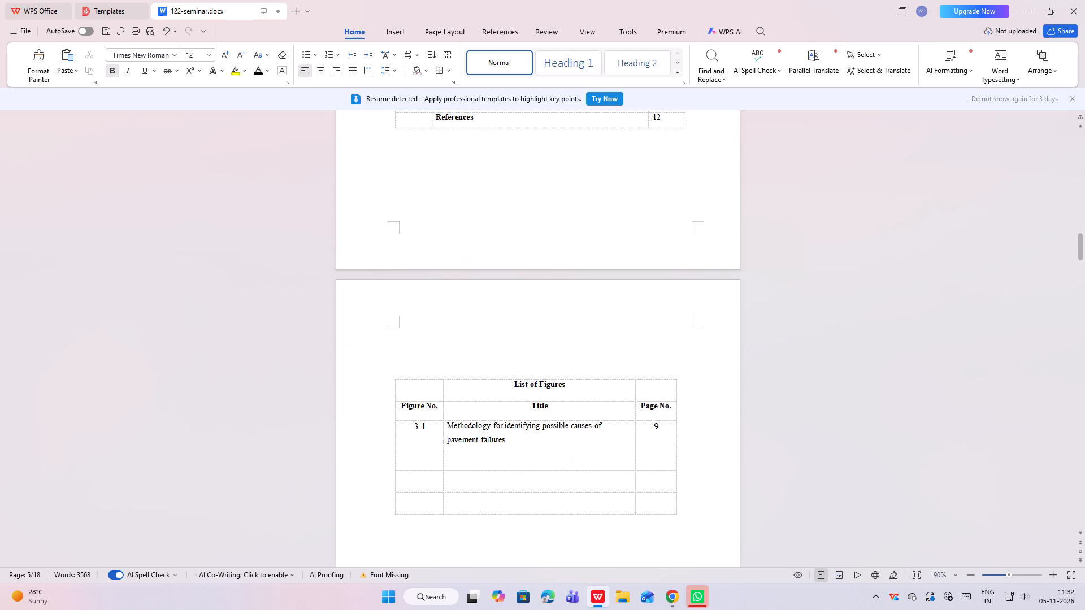
pyautogui.scroll(-4, 642, 428)
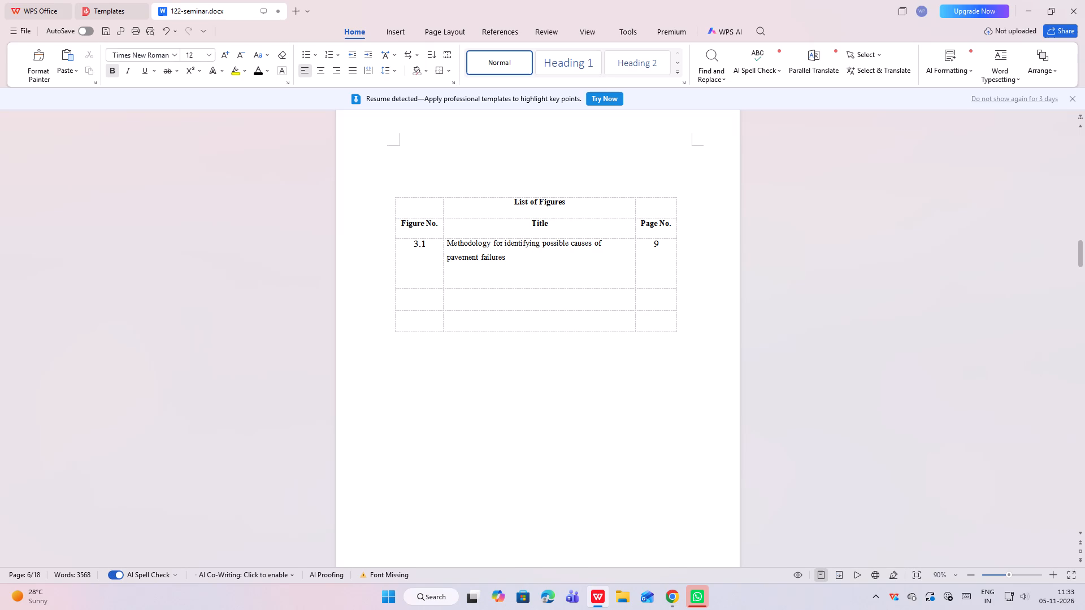
# Look through the report's chapters from the Introduction to section 4.2 Future scope in the Conclusion.
pyautogui.scroll(-20, 181, 407)
pyautogui.scroll(-3, 181, 407)
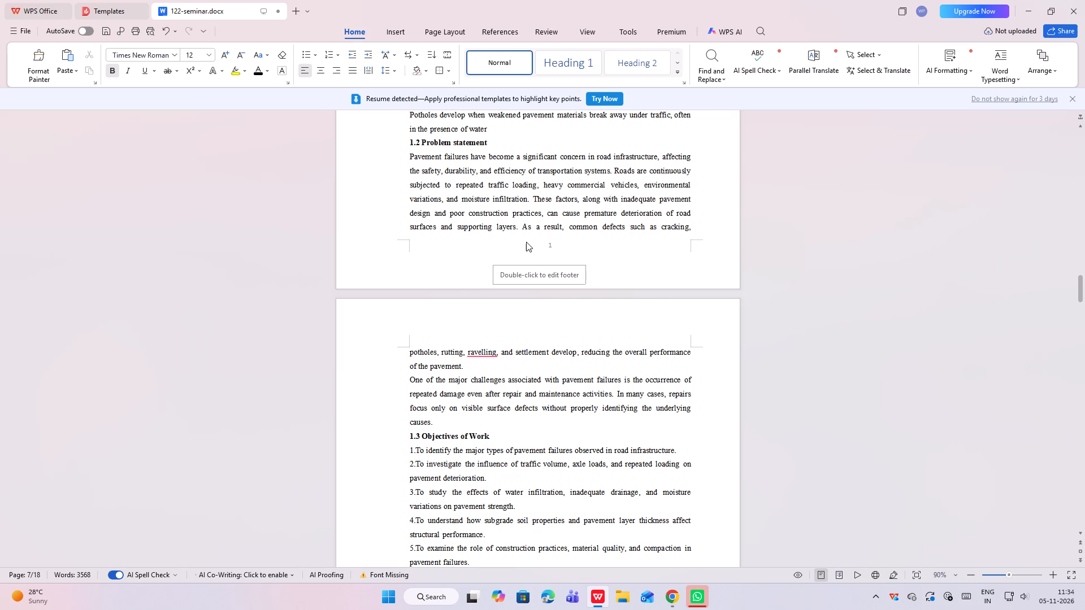
pyautogui.scroll(-18, 526, 242)
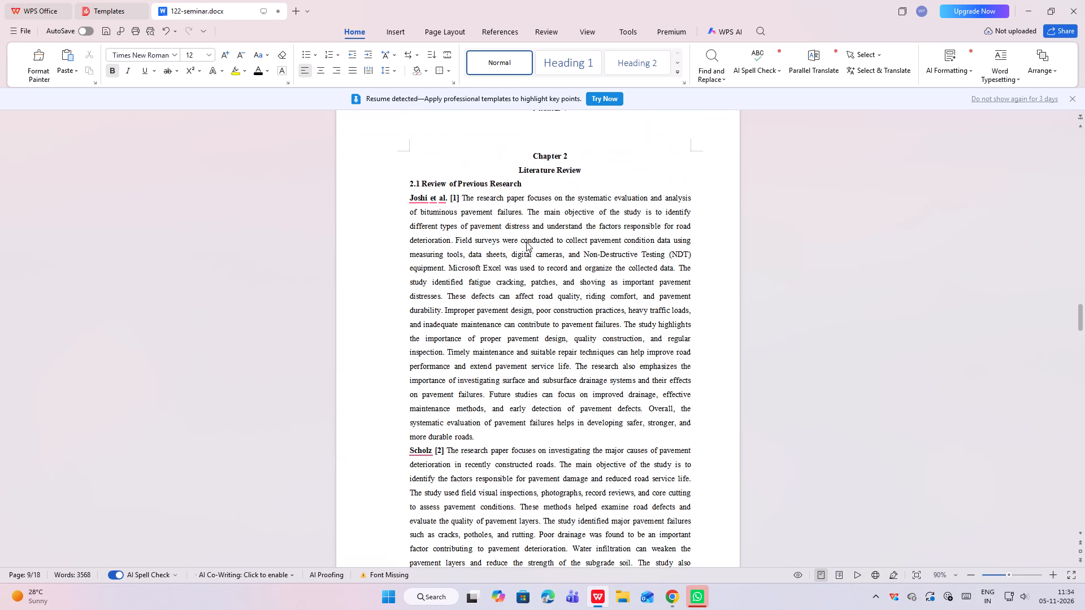
pyautogui.scroll(-11, 526, 242)
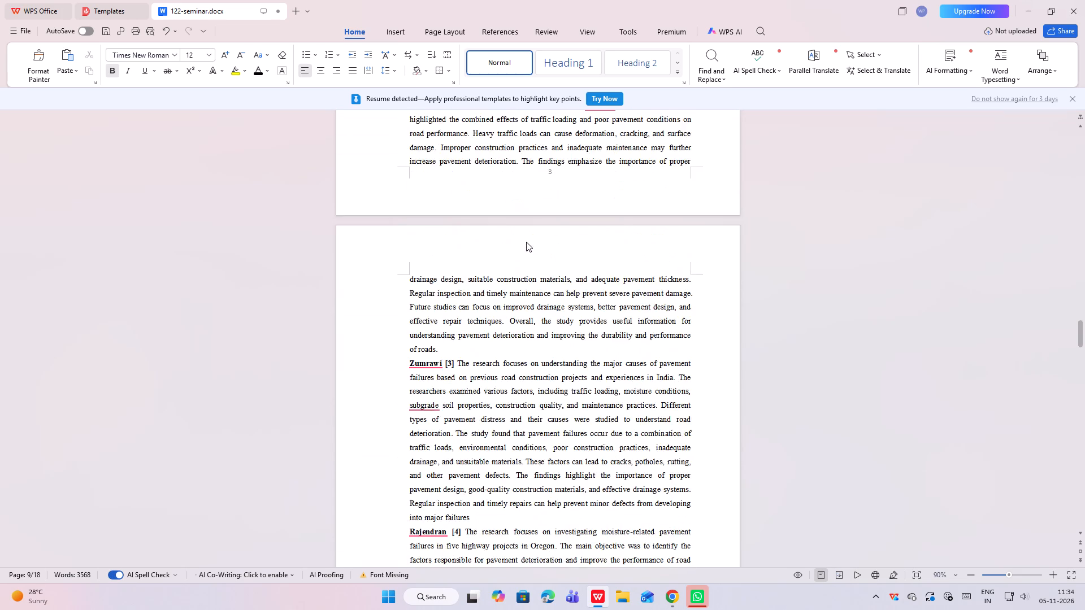
pyautogui.scroll(-12, 526, 242)
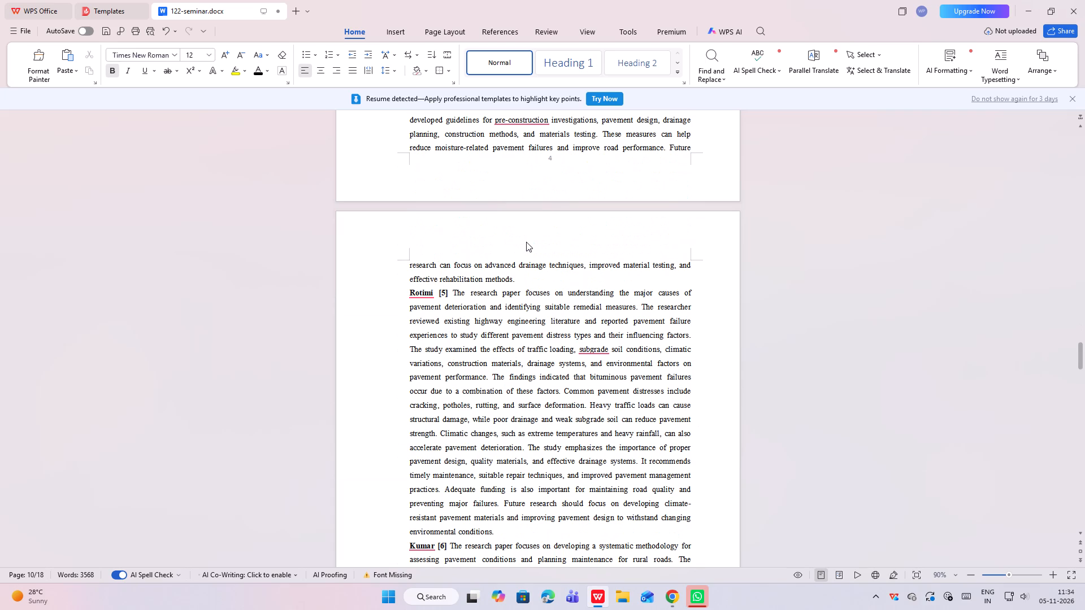
pyautogui.scroll(-4, 526, 242)
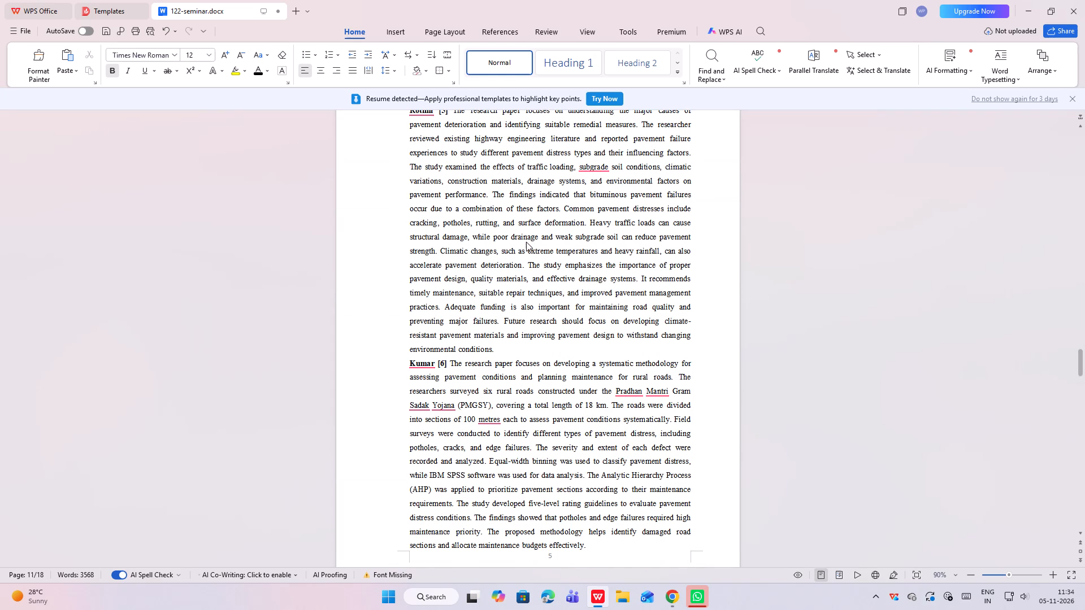
pyautogui.scroll(-17, 526, 242)
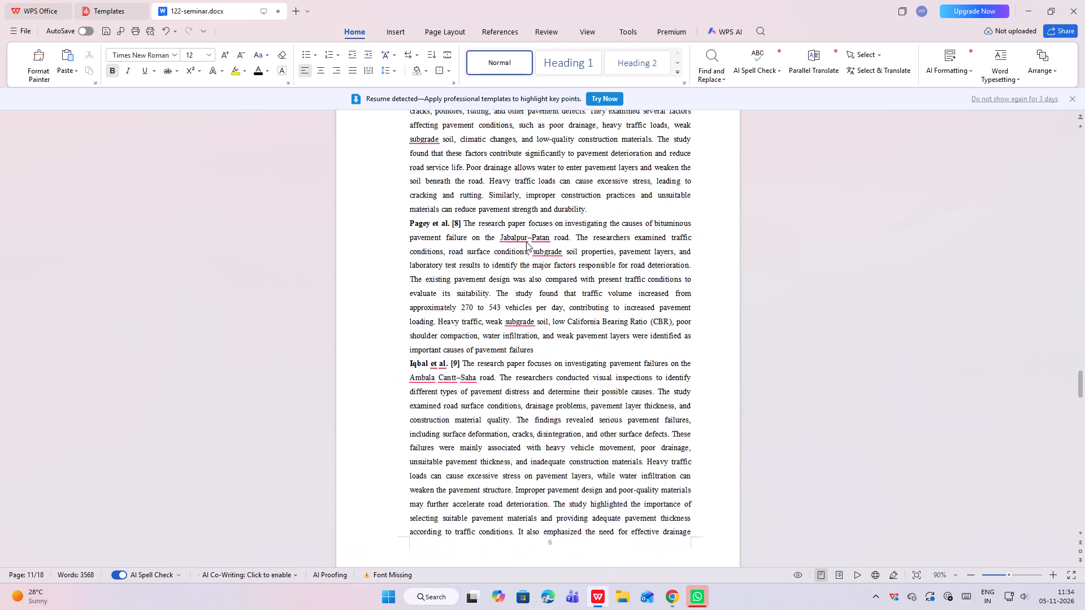
pyautogui.scroll(-14, 526, 242)
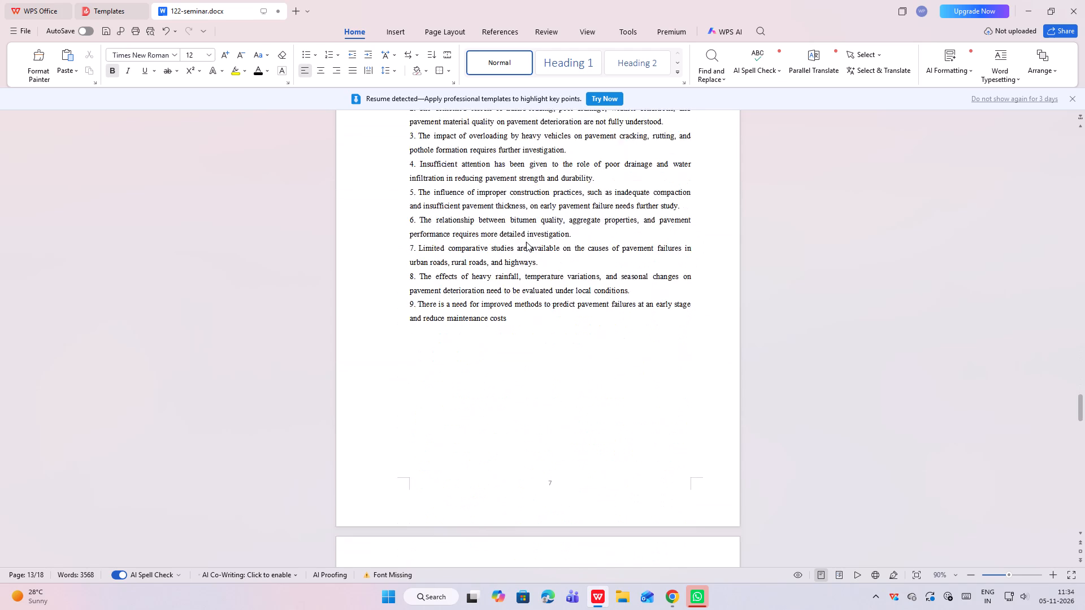
pyautogui.scroll(-20, 526, 242)
pyautogui.scroll(-14, 526, 242)
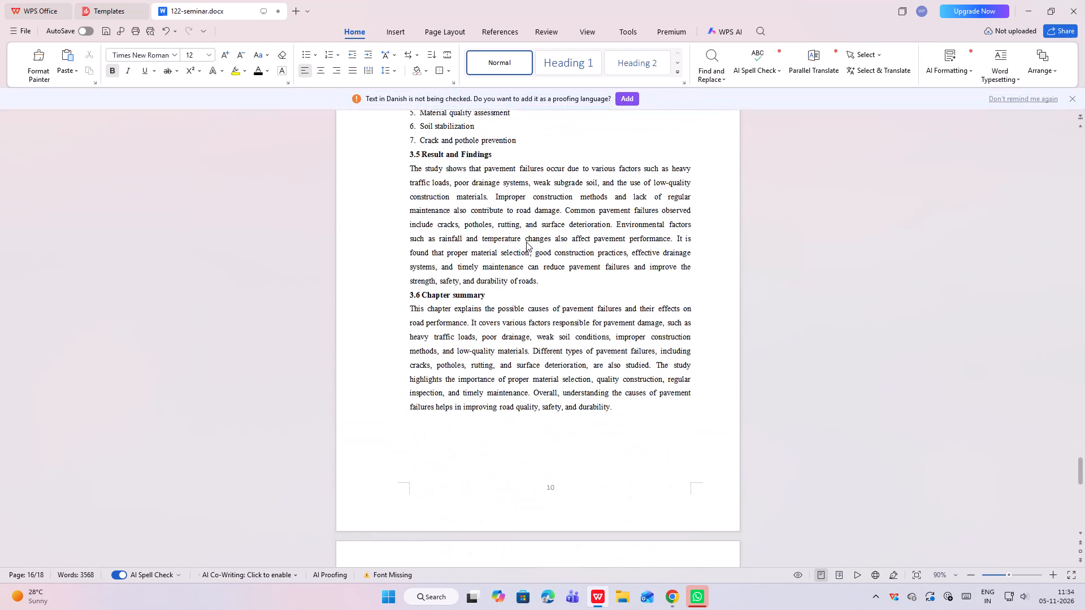
pyautogui.scroll(-15, 526, 242)
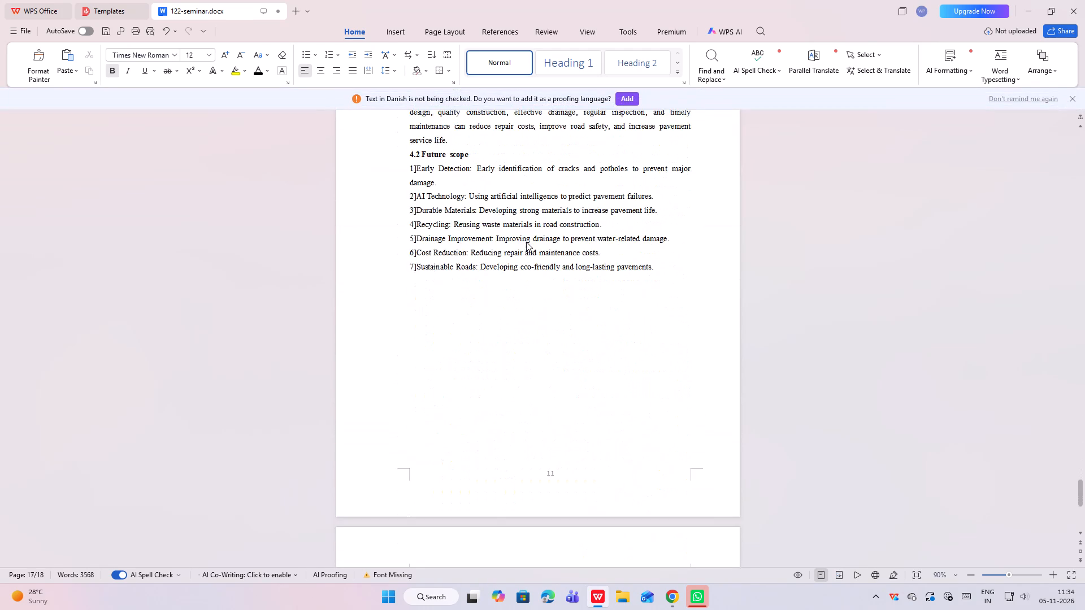
# Close up the blank lines below the seventh Future scope item and place a copy of the "4.2 Future scope" heading there.
pyautogui.click(418, 262)
pyautogui.scroll(2, 424, 261)
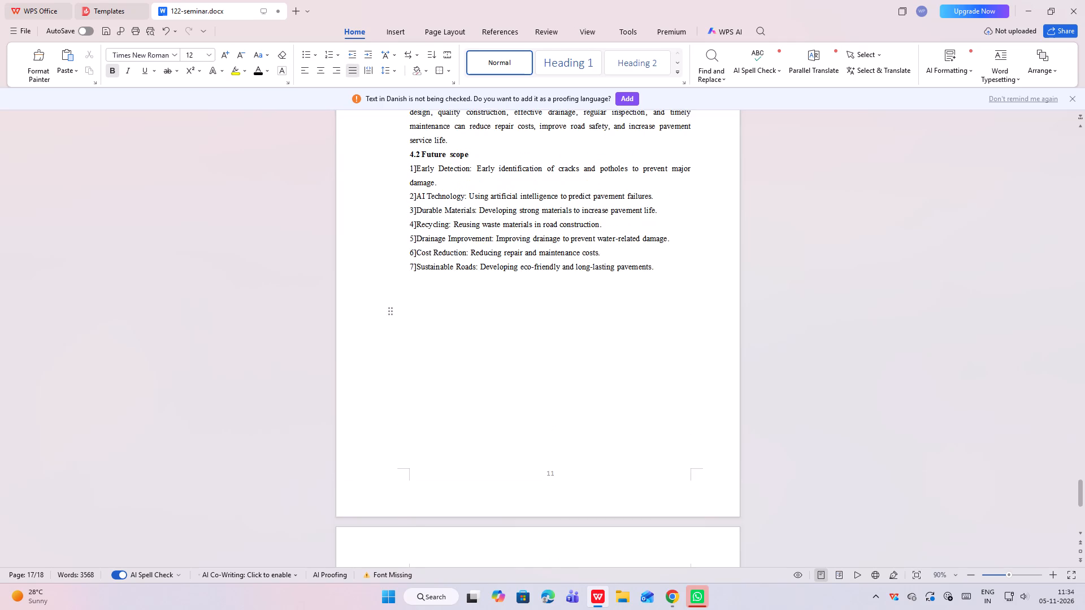
pyautogui.press('BackSpace')
pyautogui.press('BackSpace')
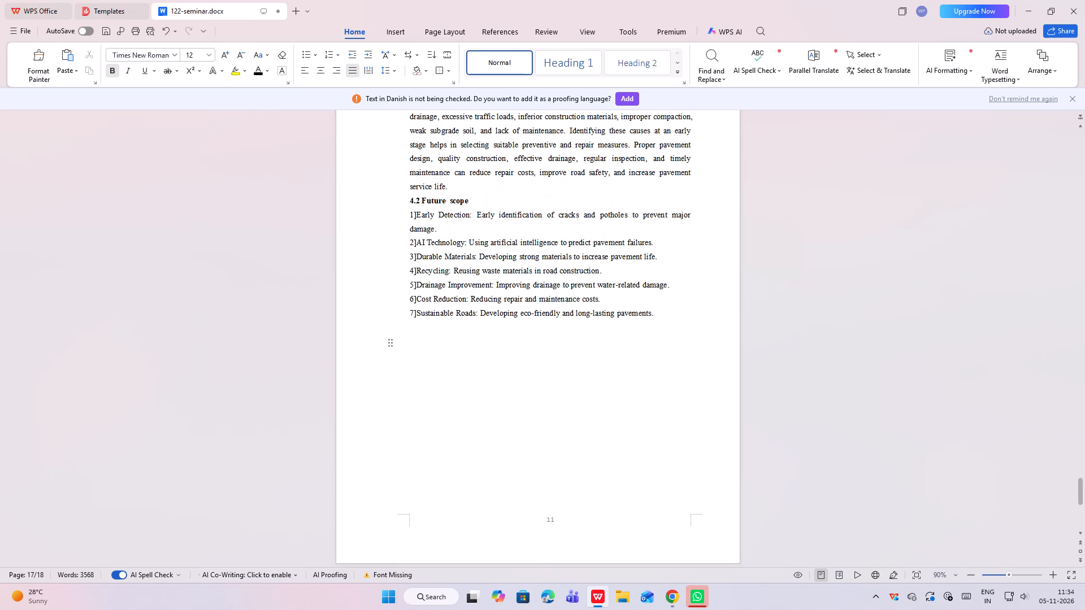
pyautogui.press('space')
pyautogui.moveTo(406, 199); pyautogui.dragTo(487, 199)
pyautogui.hotkey('ctrl', 'c')
pyautogui.click(412, 333)
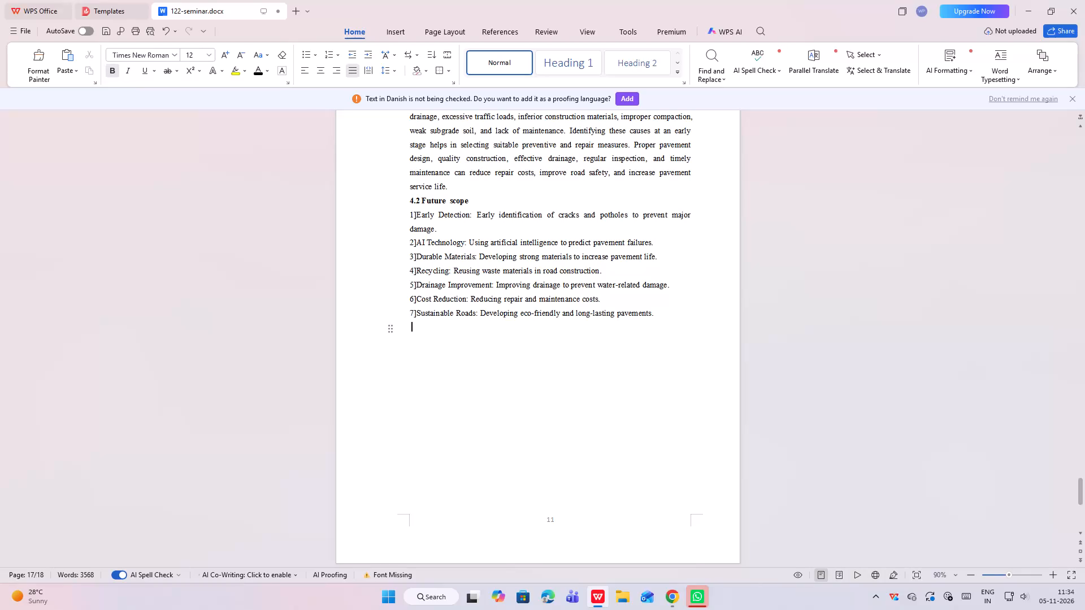
pyautogui.hotkey('ctrl', 'v')
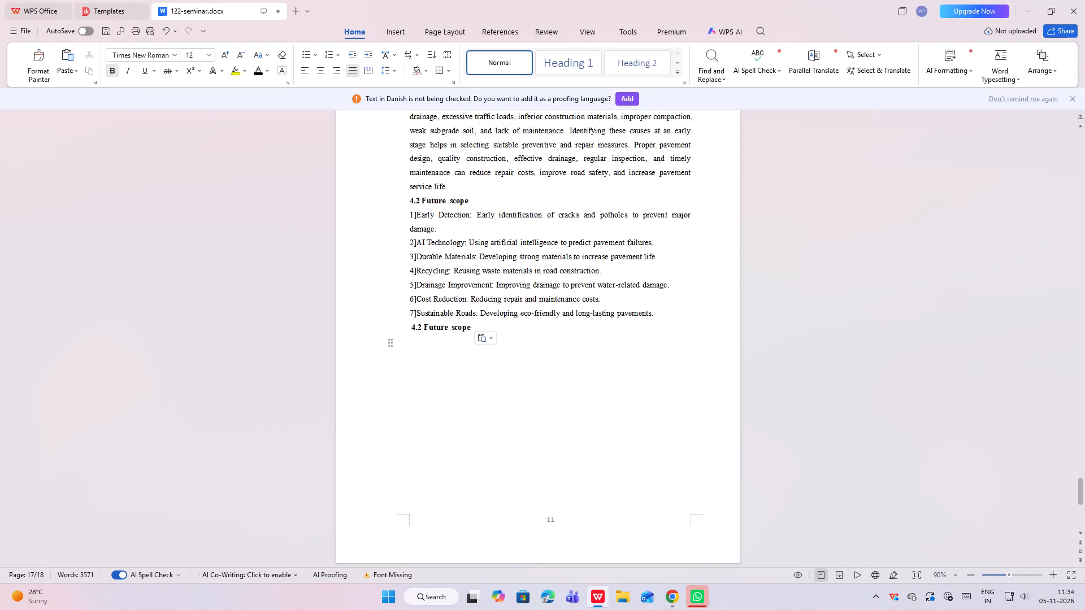
# Renumber the copied "4.2 Future scope" heading below the seventh Future scope item as 4.3.
pyautogui.click(423, 326)
pyautogui.press('BackSpace')
pyautogui.press('BackSpace')
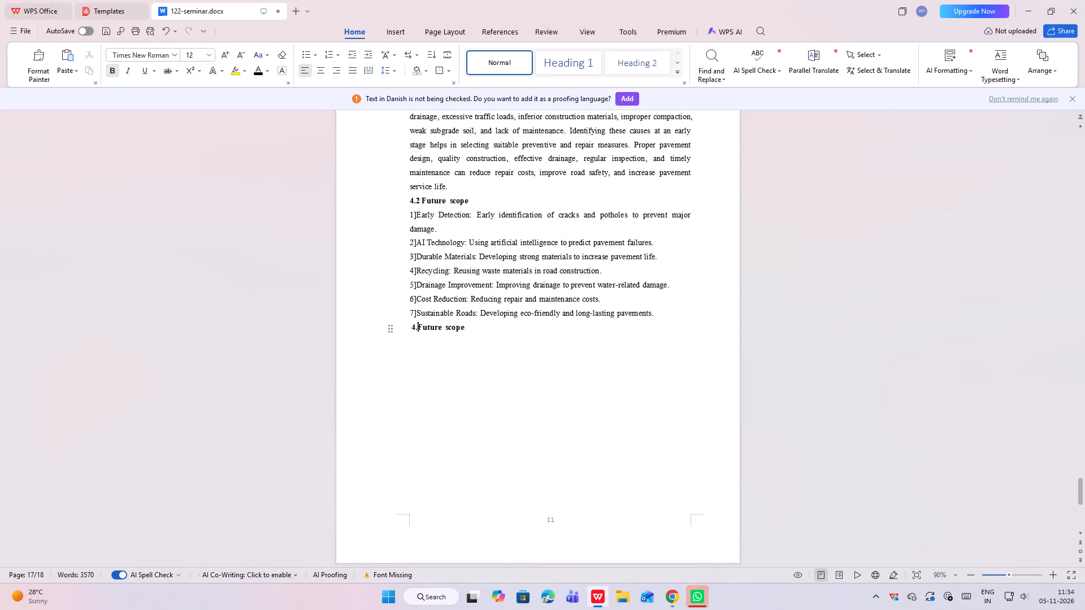
pyautogui.press('3')
pyautogui.press('space')
pyautogui.click(452, 186)
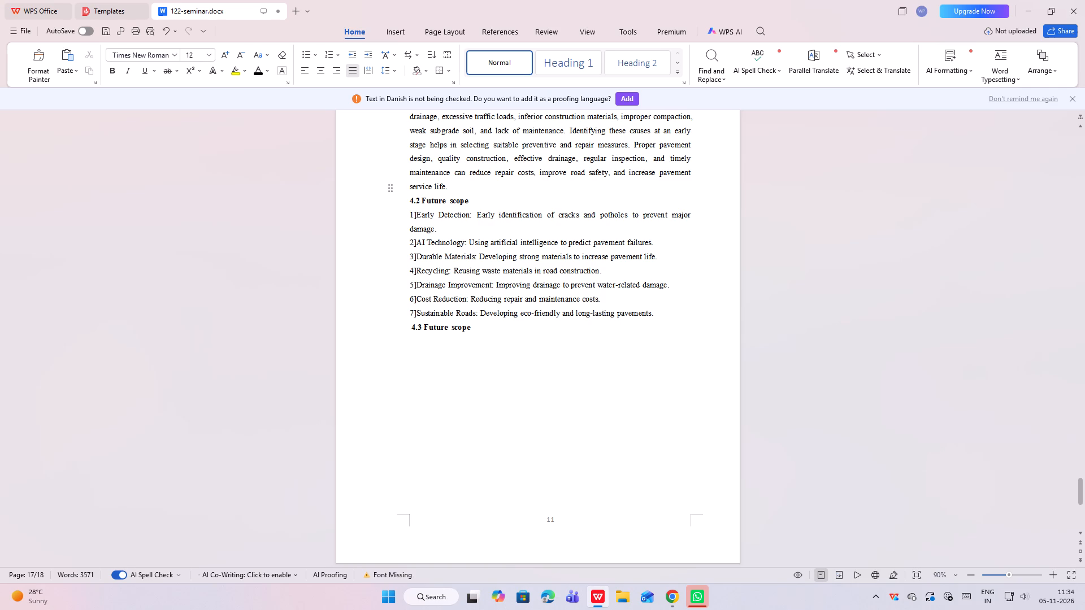
# Replace "Future scope" in the 4.3 heading with the title "Sustainable Development Goals (SDGs)" copied from the contents table.
pyautogui.doubleClick(1058, 578)
pyautogui.click(1058, 578)
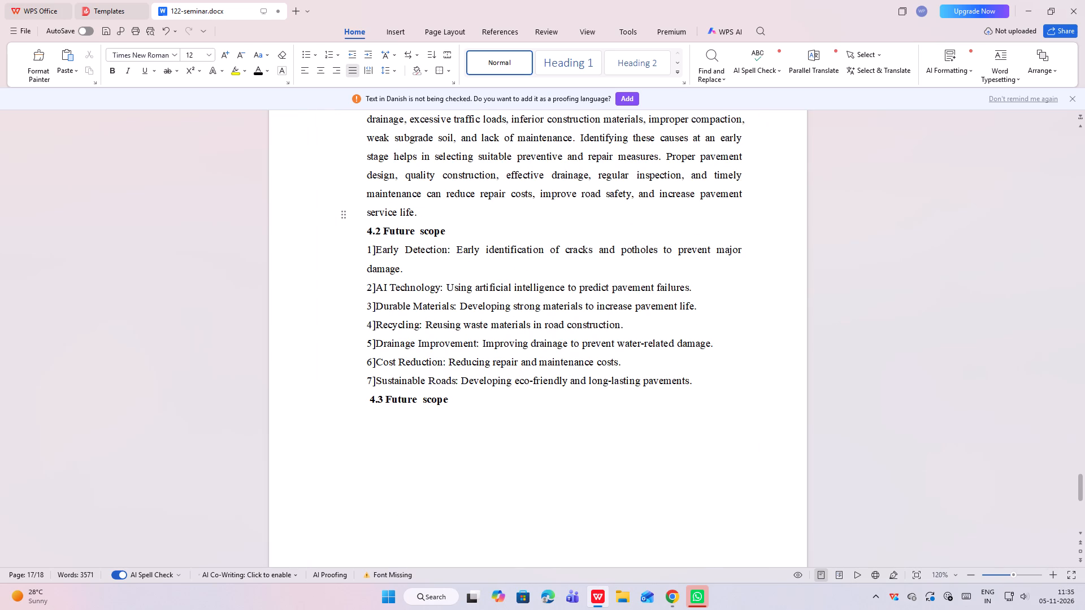
pyautogui.moveTo(387, 399); pyautogui.dragTo(449, 404)
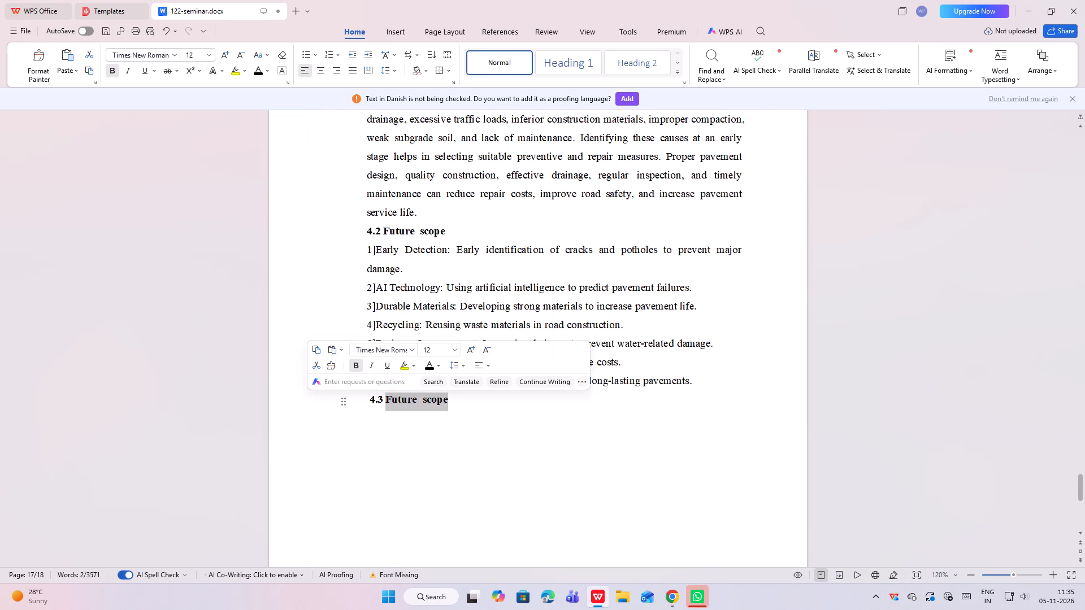
pyautogui.scroll(20, 502, 406)
pyautogui.scroll(1, 502, 406)
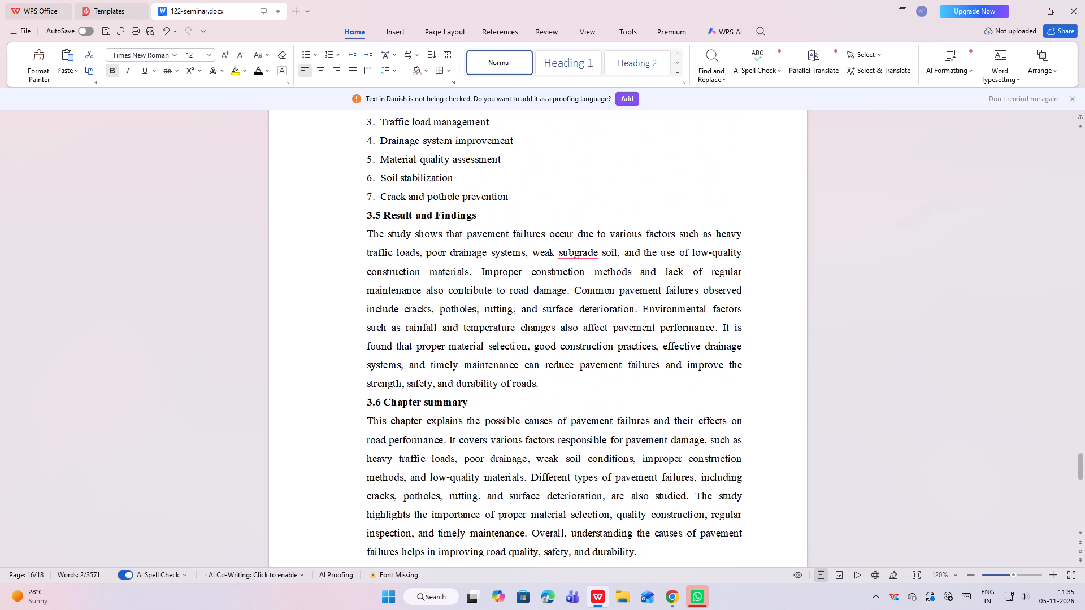
pyautogui.scroll(20, 502, 406)
pyautogui.scroll(20, 502, 406)
pyautogui.scroll(13, 502, 406)
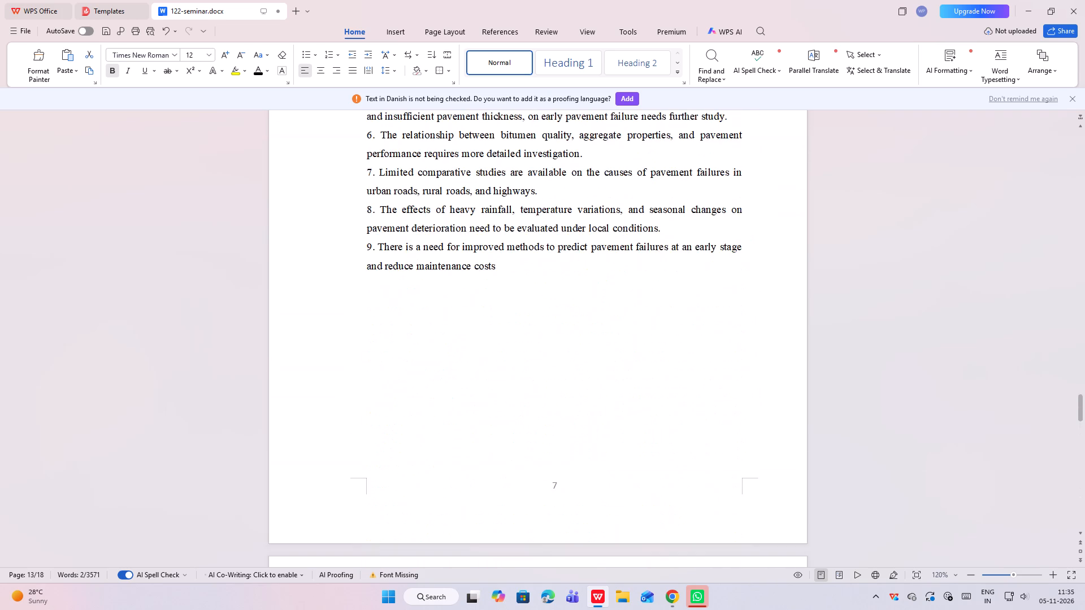
pyautogui.moveTo(1078, 410); pyautogui.dragTo(1072, 274)
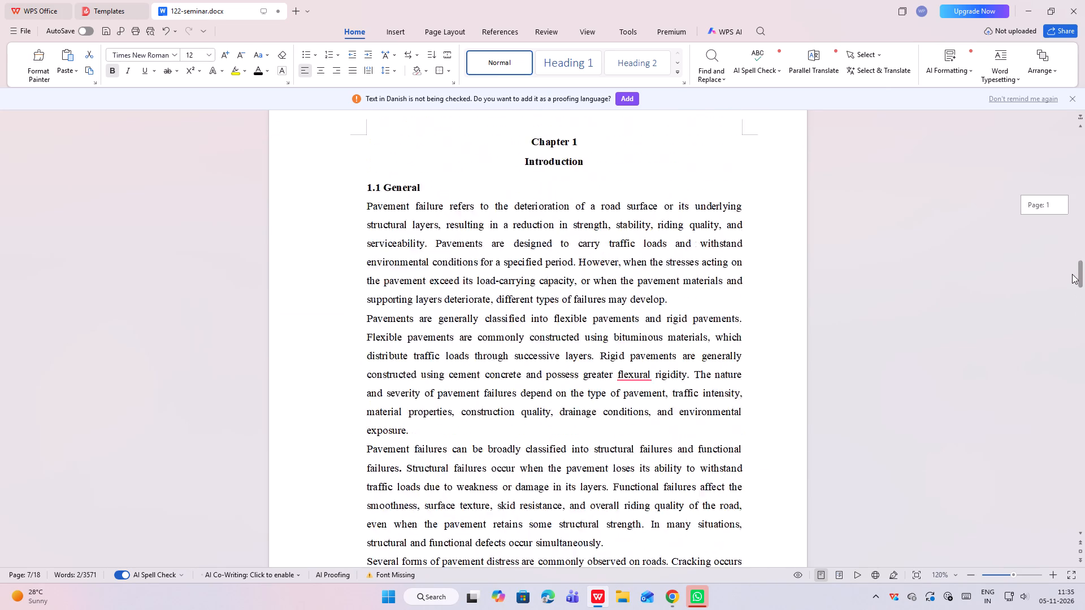
pyautogui.moveTo(1072, 274); pyautogui.dragTo(1073, 245)
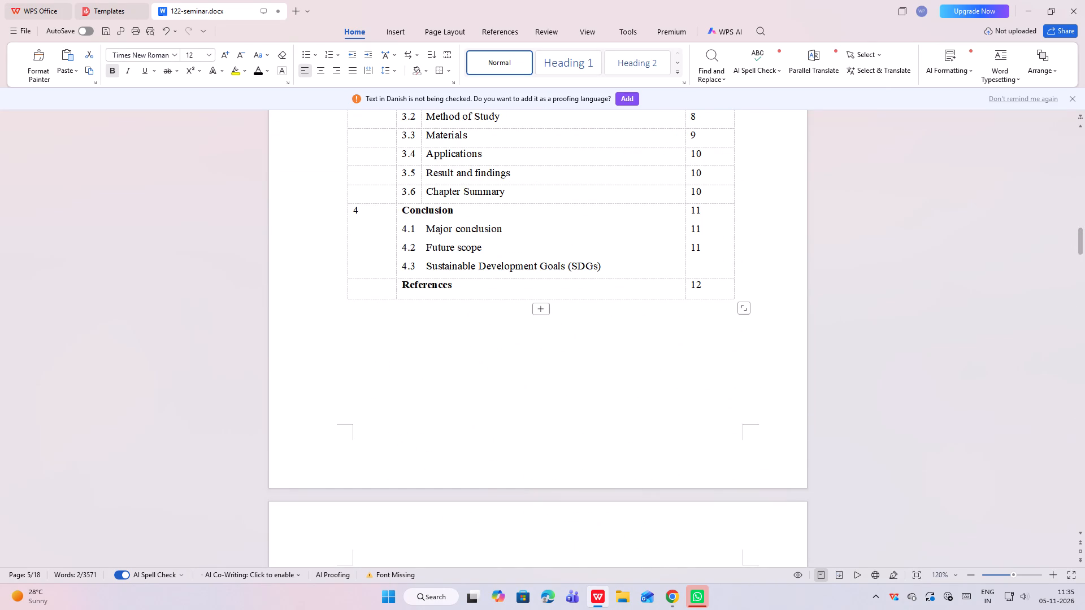
pyautogui.moveTo(427, 265); pyautogui.dragTo(605, 267)
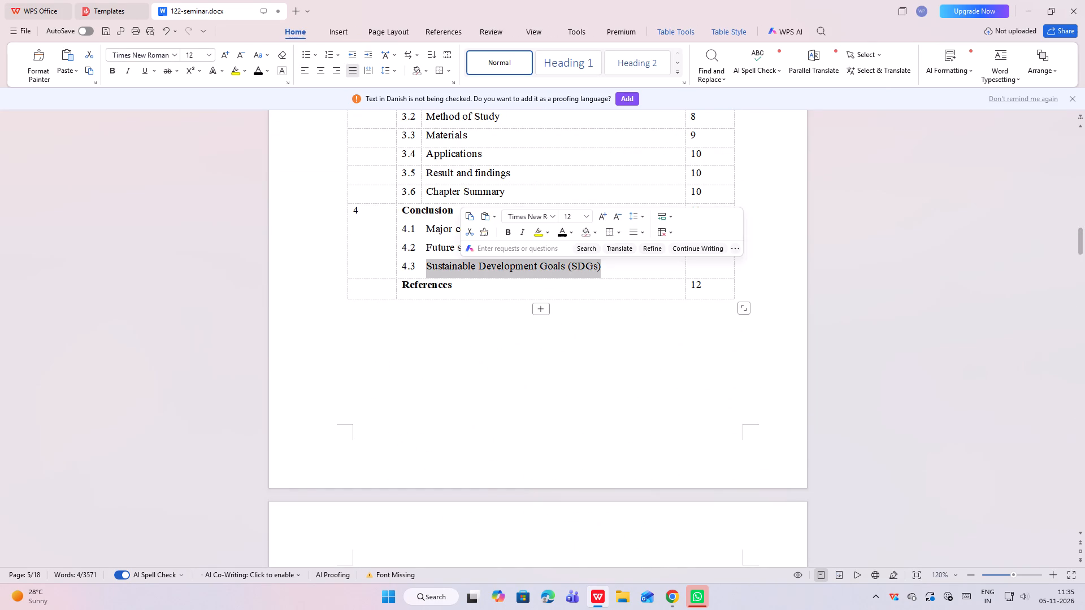
pyautogui.hotkey('ctrl', 'c')
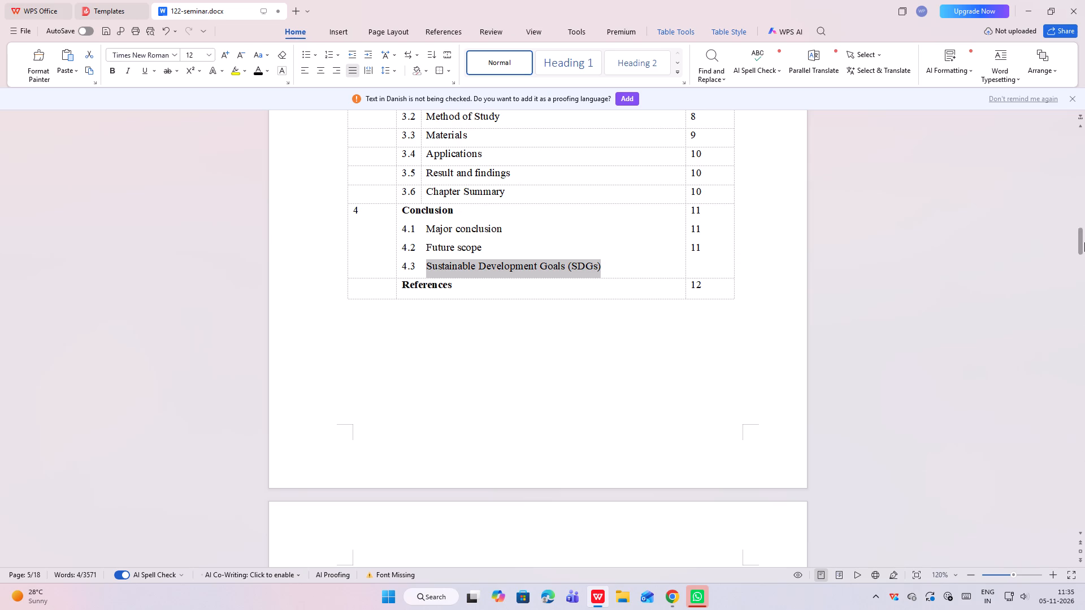
pyautogui.moveTo(1080, 242); pyautogui.dragTo(1063, 387)
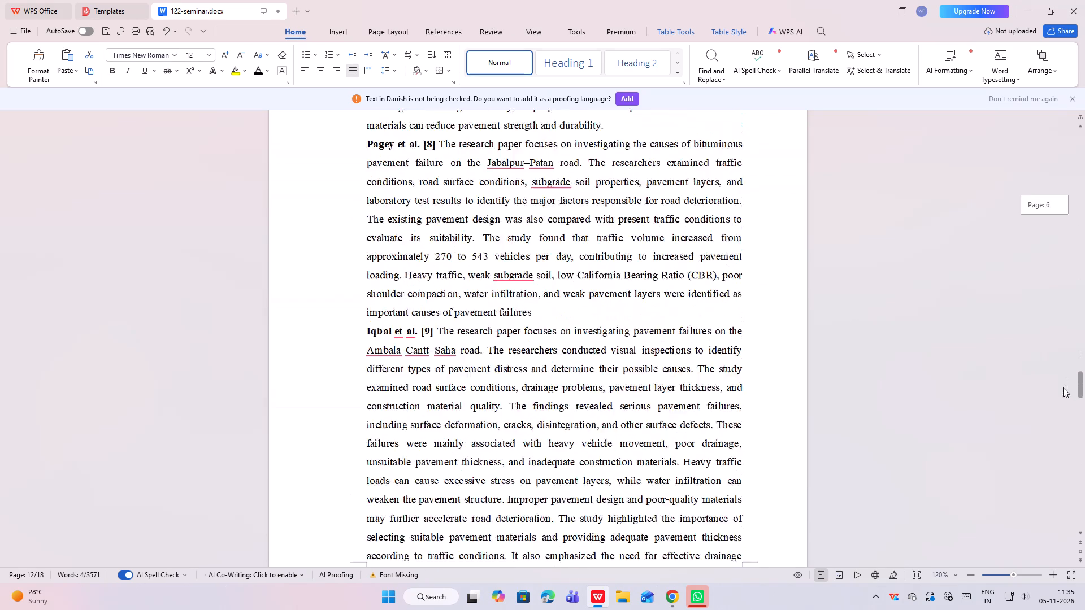
pyautogui.moveTo(1063, 387); pyautogui.dragTo(1055, 454)
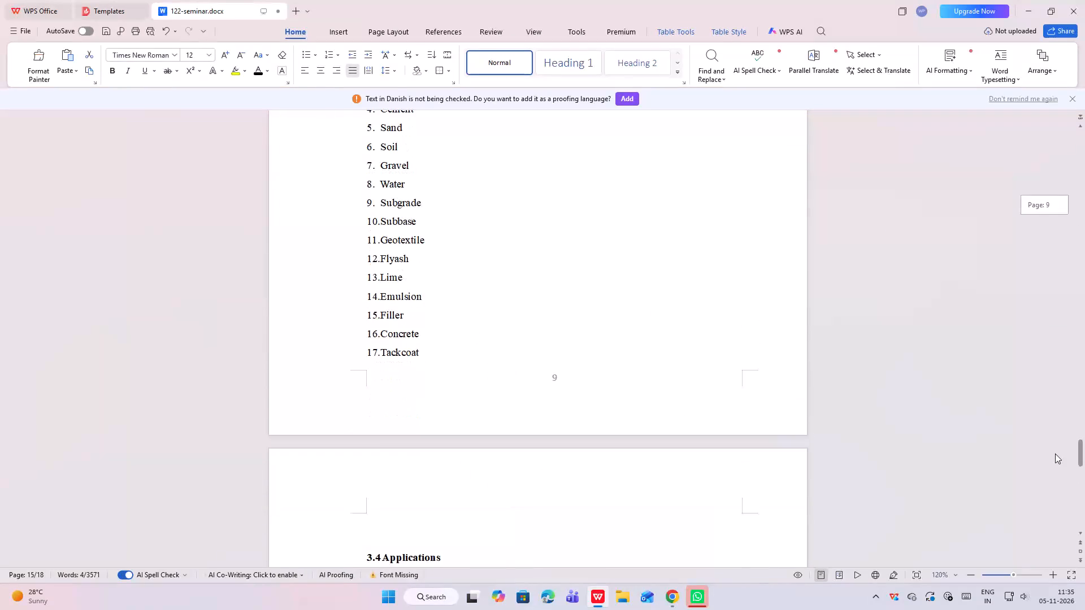
pyautogui.moveTo(1055, 454); pyautogui.dragTo(1048, 487)
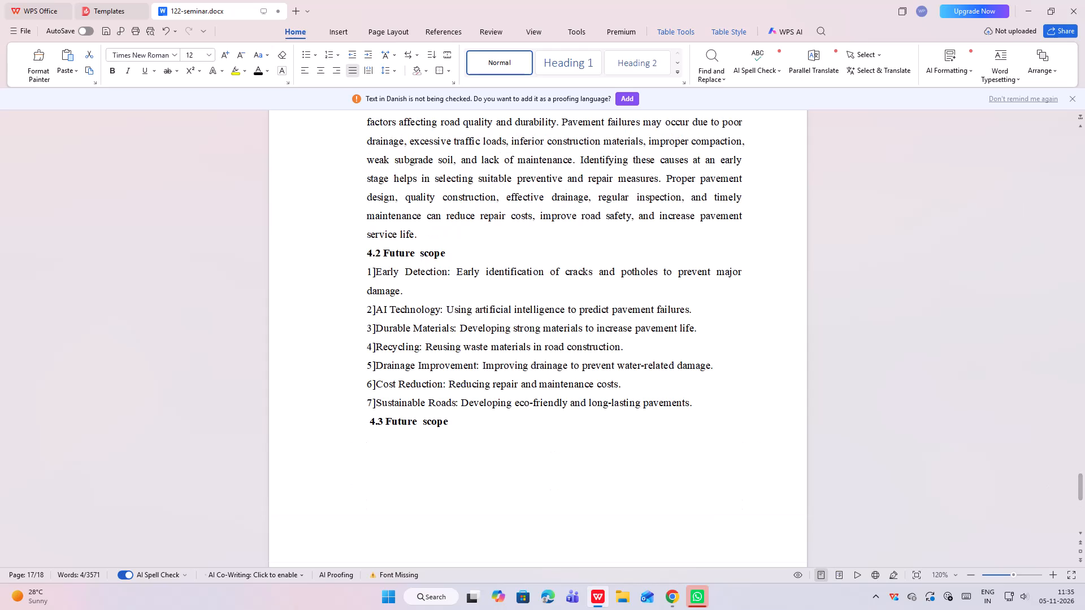
pyautogui.scroll(-3, 576, 385)
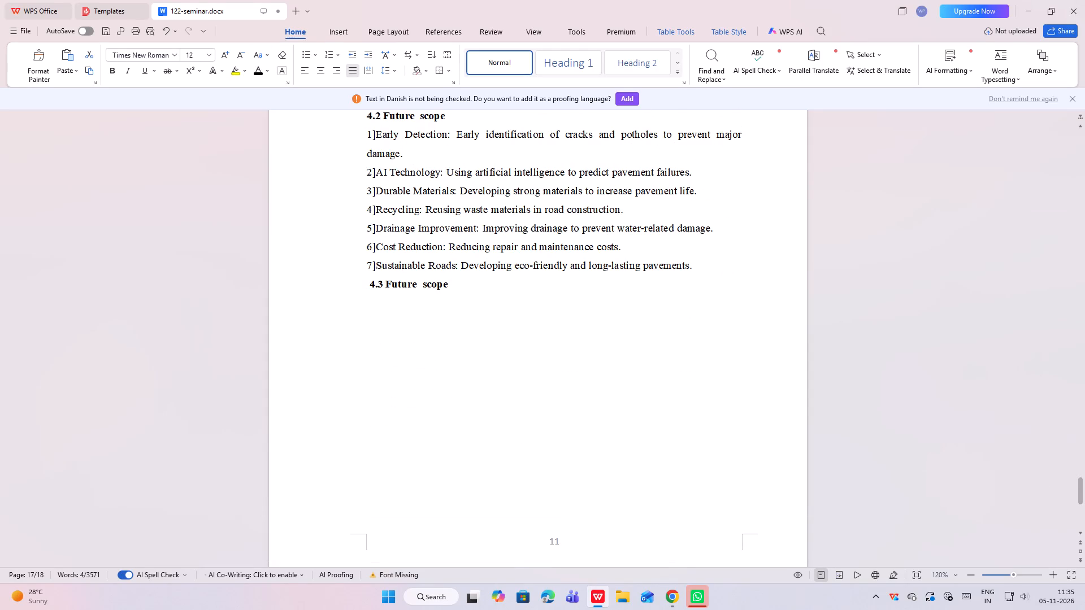
pyautogui.moveTo(384, 282); pyautogui.dragTo(481, 289)
pyautogui.hotkey('ctrl', 'v')
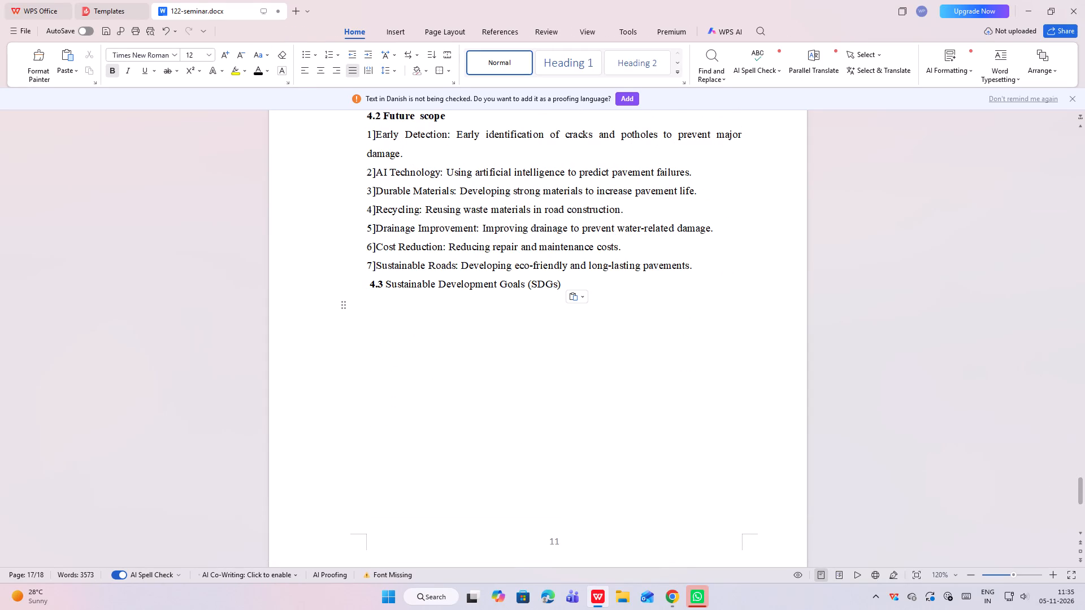
# Remove the space before the 4.3 heading number and keep a single space between the number and its title.
pyautogui.click(370, 285)
pyautogui.press('BackSpace')
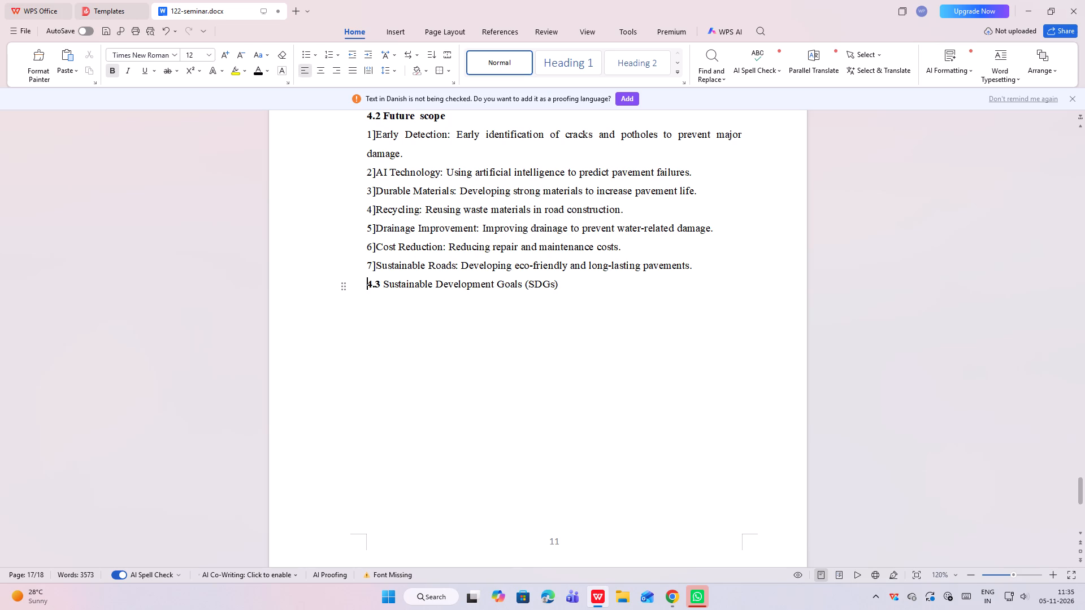
pyautogui.click(384, 285)
pyautogui.press('space')
pyautogui.press('BackSpace')
pyautogui.press('BackSpace')
pyautogui.press('space')
# Make the title "Sustainable Development Goals (SDGs)" in the 4.3 heading bold.
pyautogui.moveTo(385, 284); pyautogui.dragTo(639, 308)
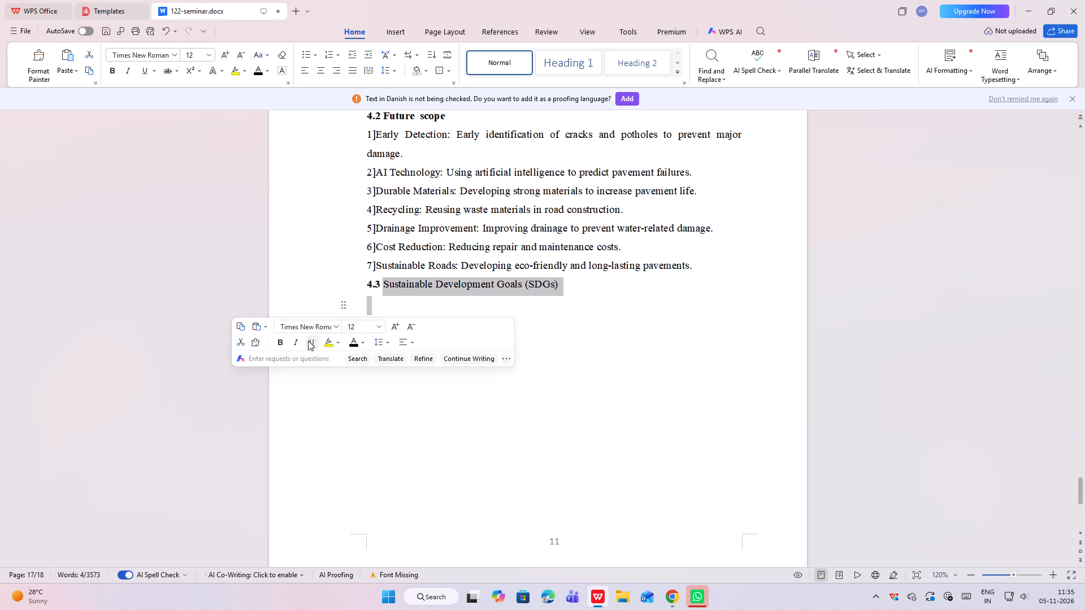
pyautogui.click(277, 340)
pyautogui.click(469, 388)
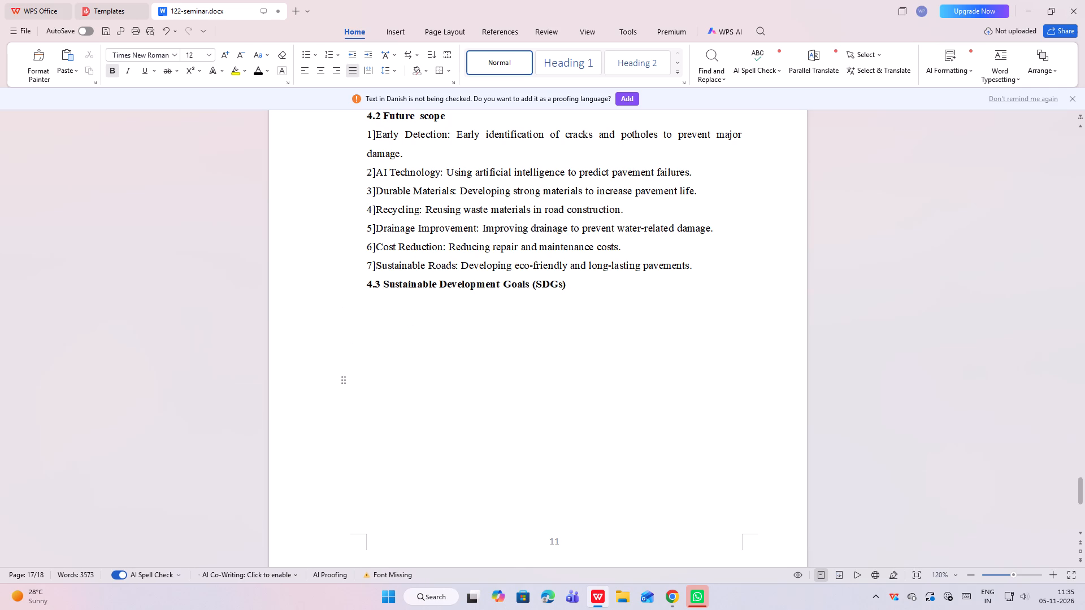
# Save the seminar report.
pyautogui.scroll(1, 521, 370)
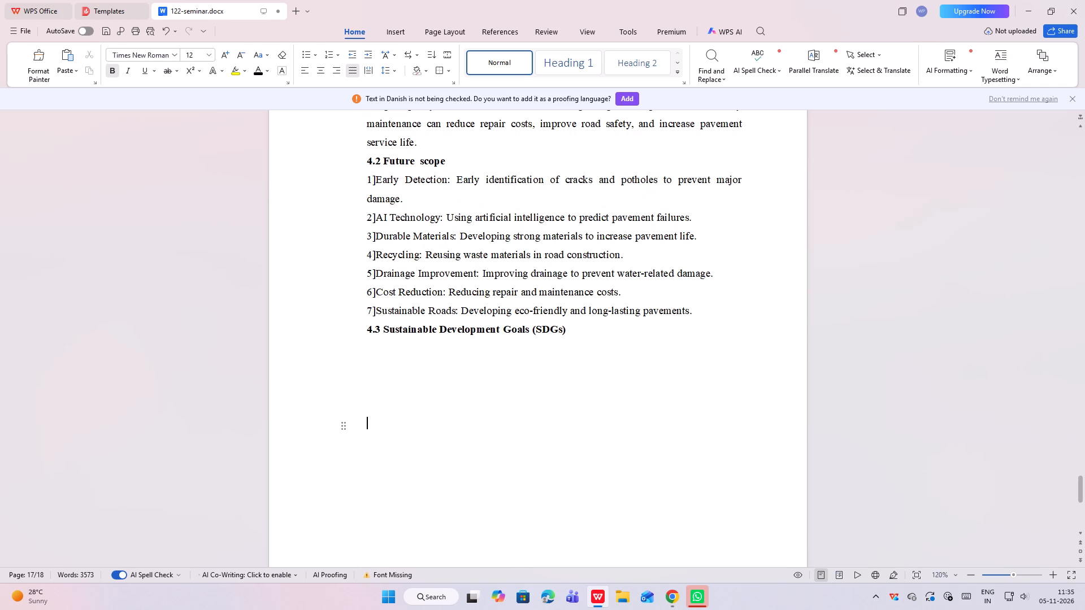
pyautogui.hotkey('ctrl', 's')
pyautogui.hotkey('ctrl', 's')
# Look over the end of the Conclusion and the References, and return to the Conclusion entries in the contents table.
pyautogui.scroll(2, 532, 376)
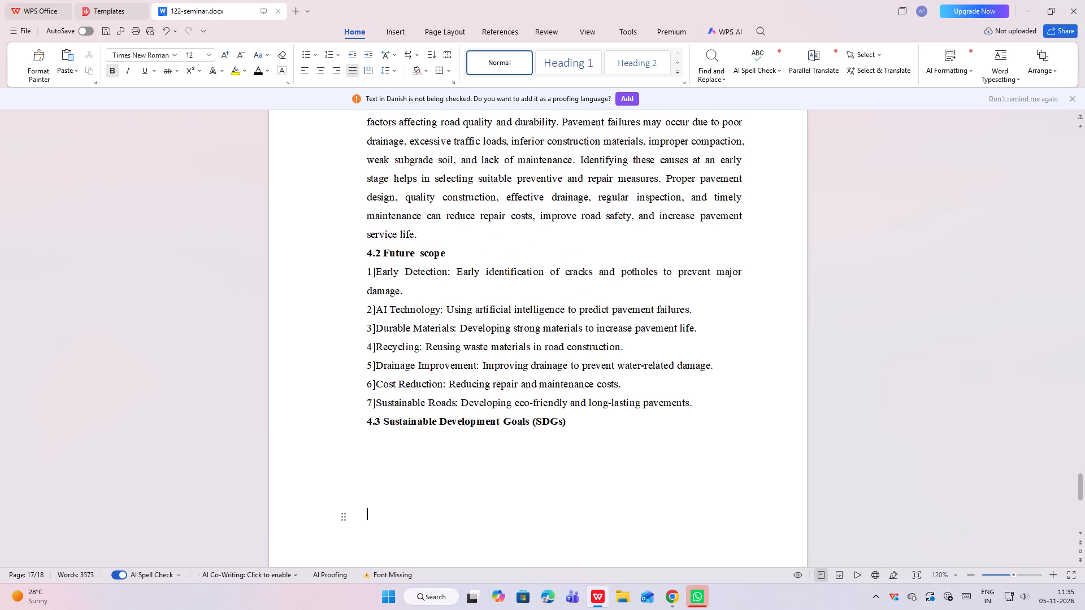
pyautogui.scroll(-12, 531, 376)
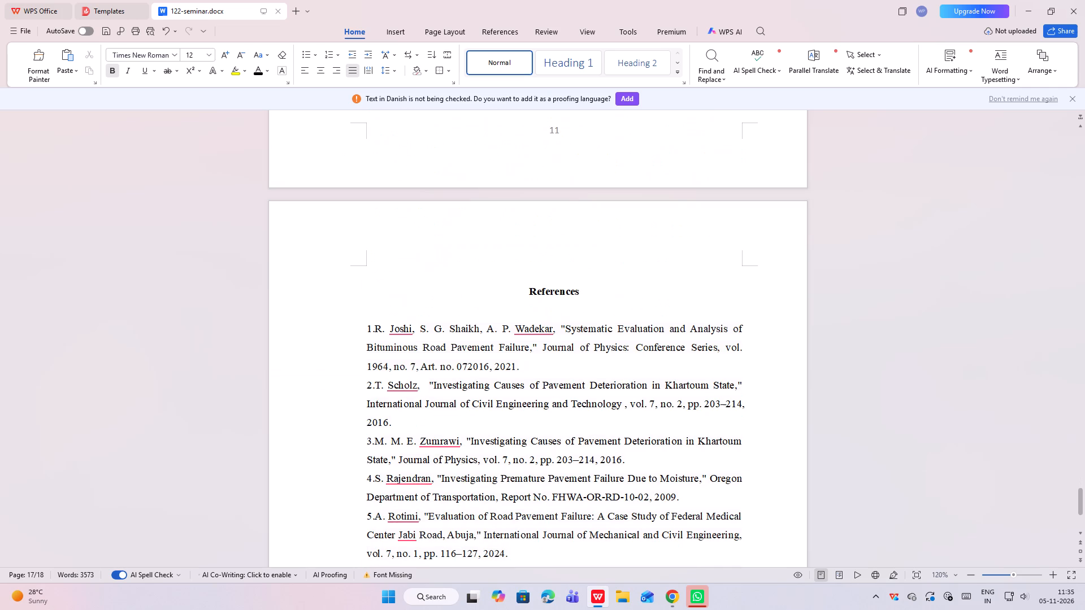
pyautogui.scroll(4, 534, 376)
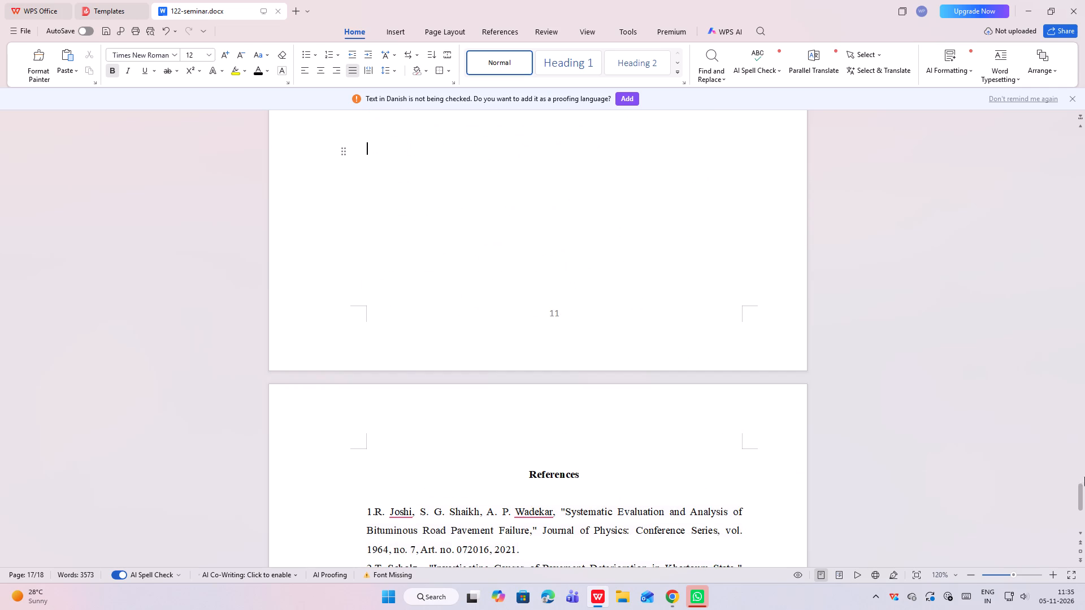
pyautogui.moveTo(1079, 494); pyautogui.dragTo(1079, 199)
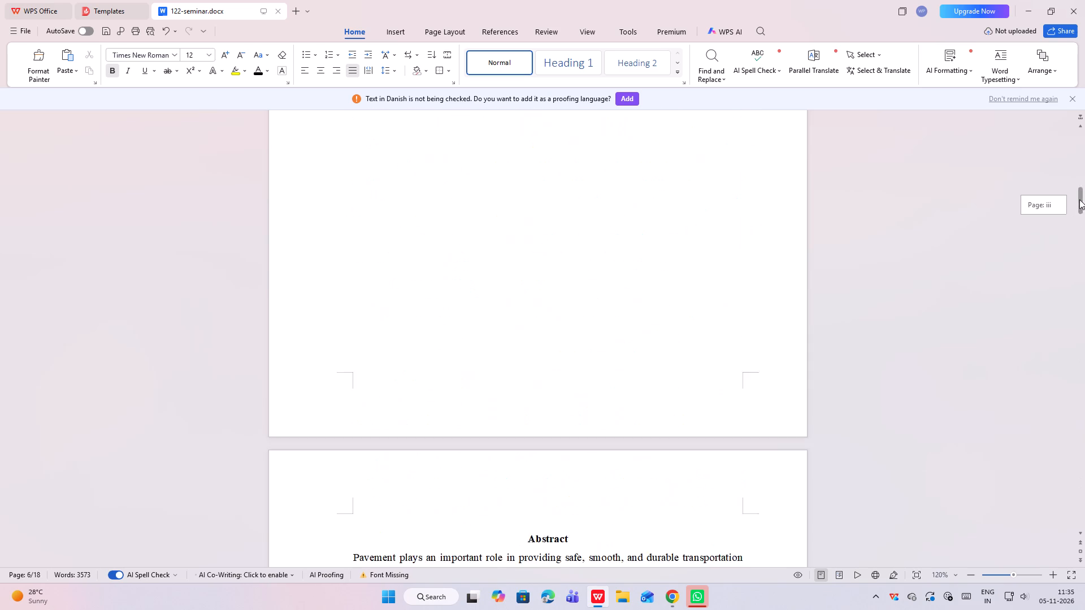
pyautogui.moveTo(1079, 199); pyautogui.dragTo(1083, 245)
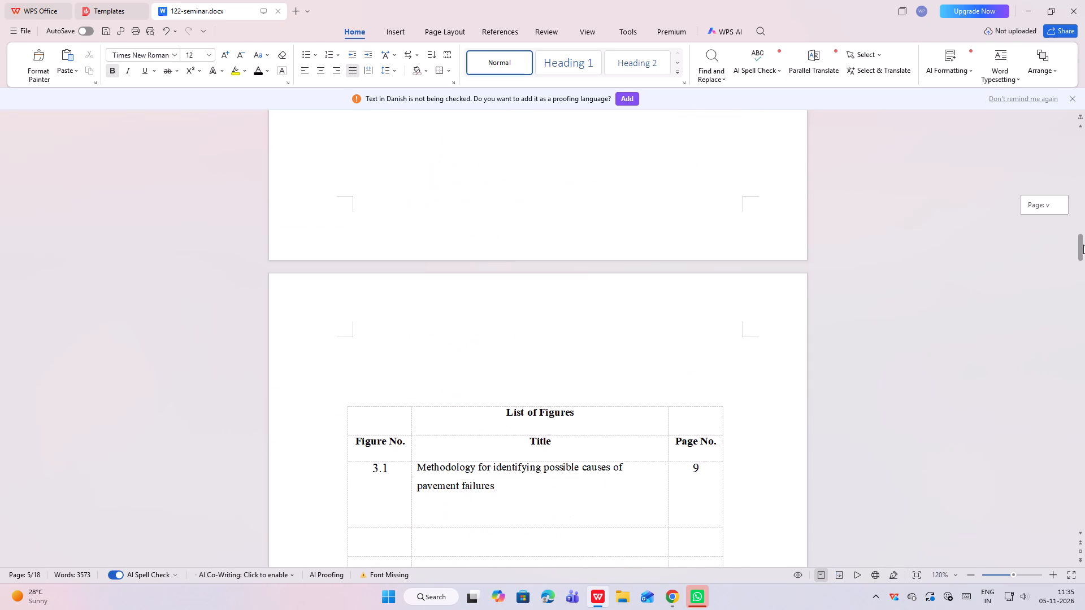
pyautogui.moveTo(1083, 245); pyautogui.dragTo(1084, 234)
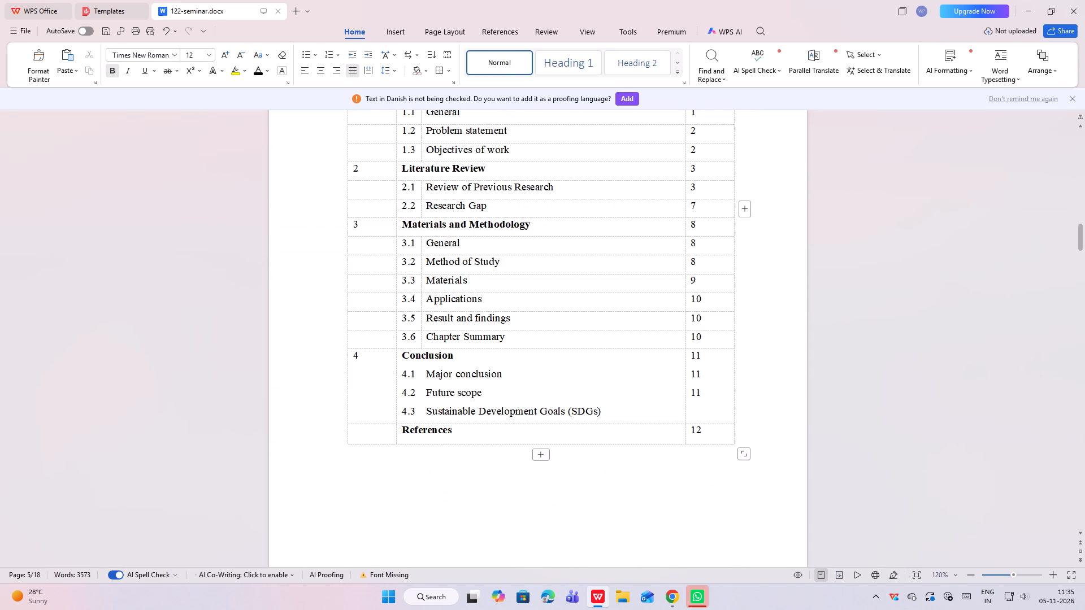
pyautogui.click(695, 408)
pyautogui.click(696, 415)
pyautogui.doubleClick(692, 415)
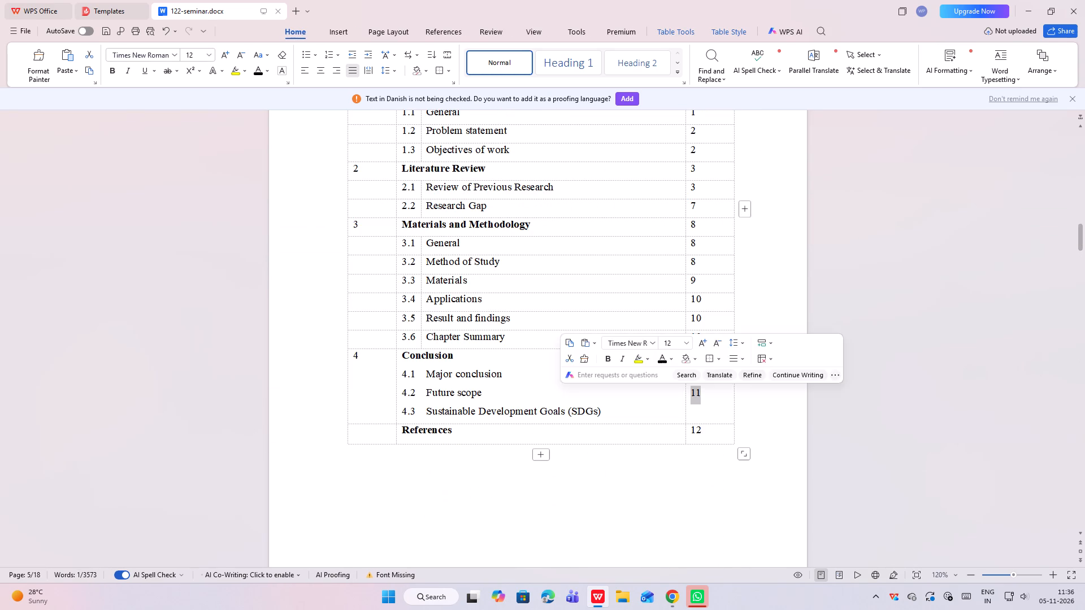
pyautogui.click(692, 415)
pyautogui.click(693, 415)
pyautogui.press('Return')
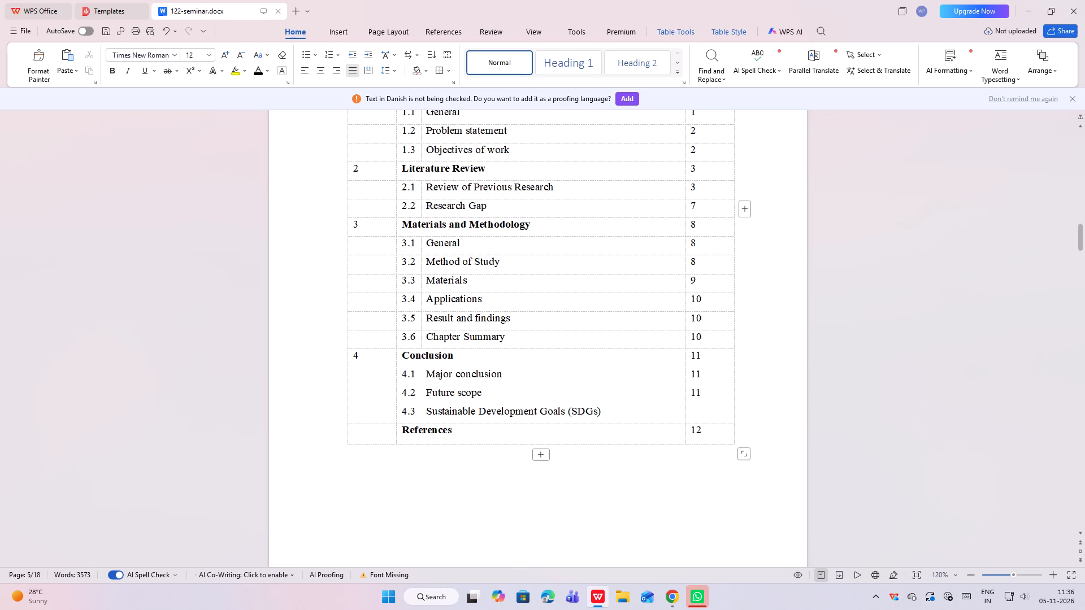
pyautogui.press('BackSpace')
# Copy page number 11 from the 4.2 Future scope entry in the contents table to a new line beside entry 4.3.
pyautogui.moveTo(692, 392); pyautogui.dragTo(712, 388)
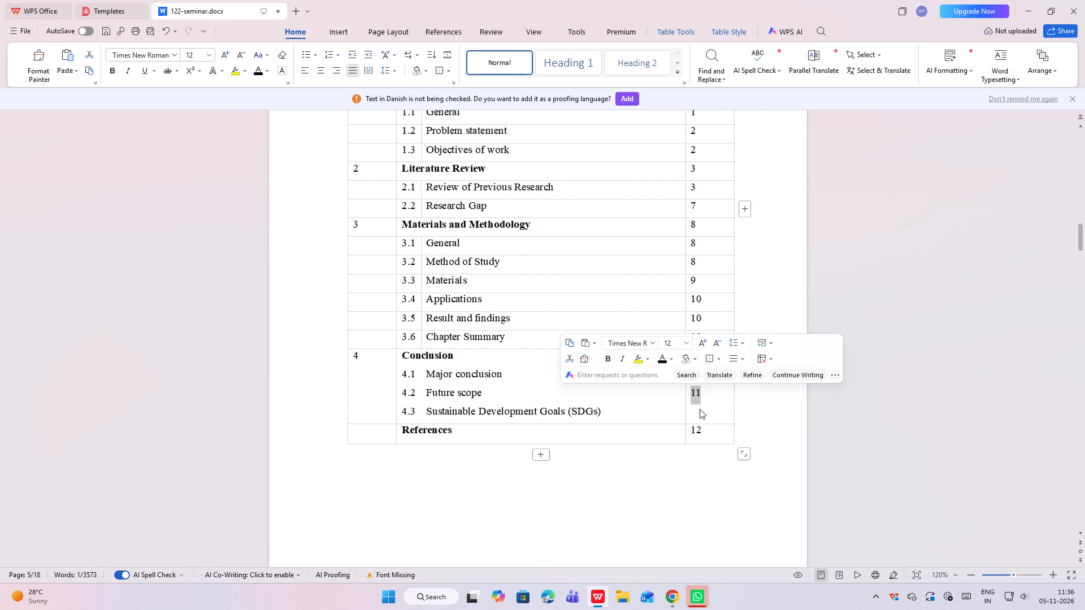
pyautogui.hotkey('ctrl', 'c')
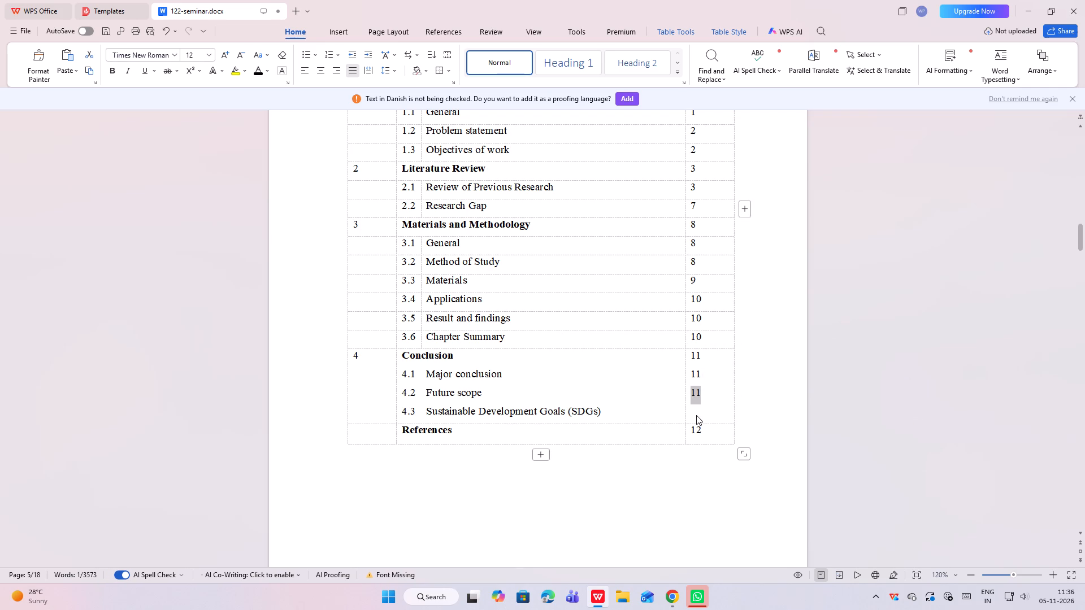
pyautogui.tripleClick(696, 415)
pyautogui.click(696, 414)
pyautogui.click(692, 409)
pyautogui.doubleClick(693, 411)
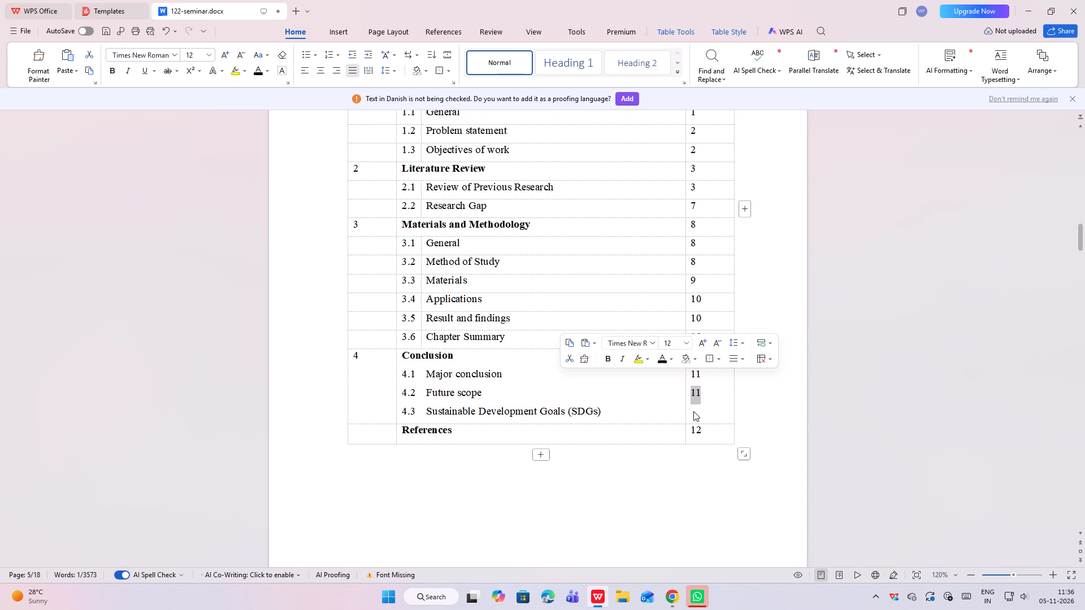
pyautogui.click(695, 411)
pyautogui.click(705, 408)
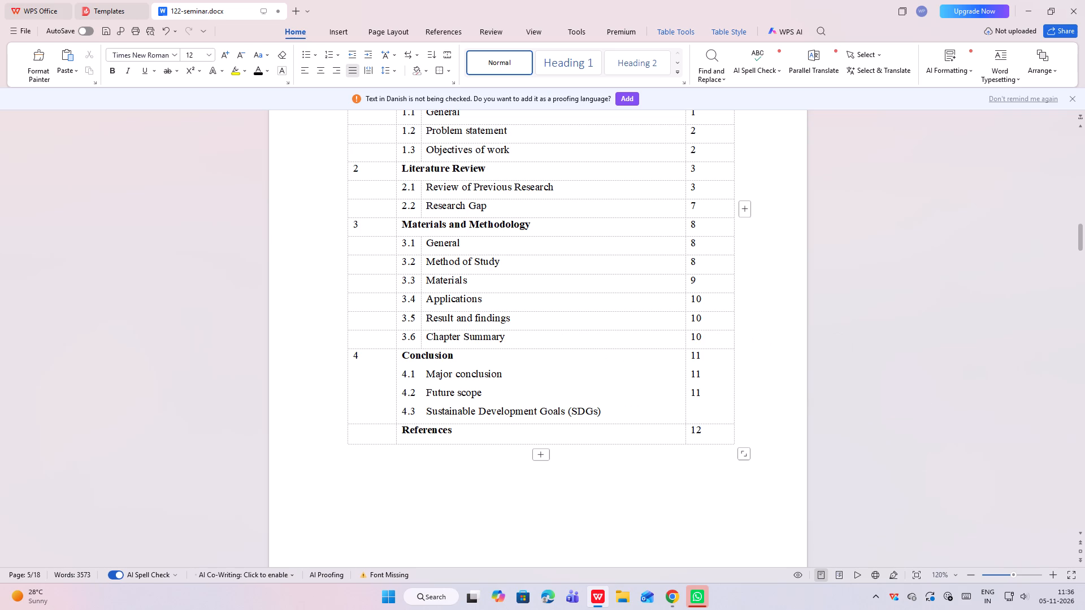
pyautogui.press('Return')
pyautogui.hotkey('ctrl', 'v')
pyautogui.scroll(-1, 647, 492)
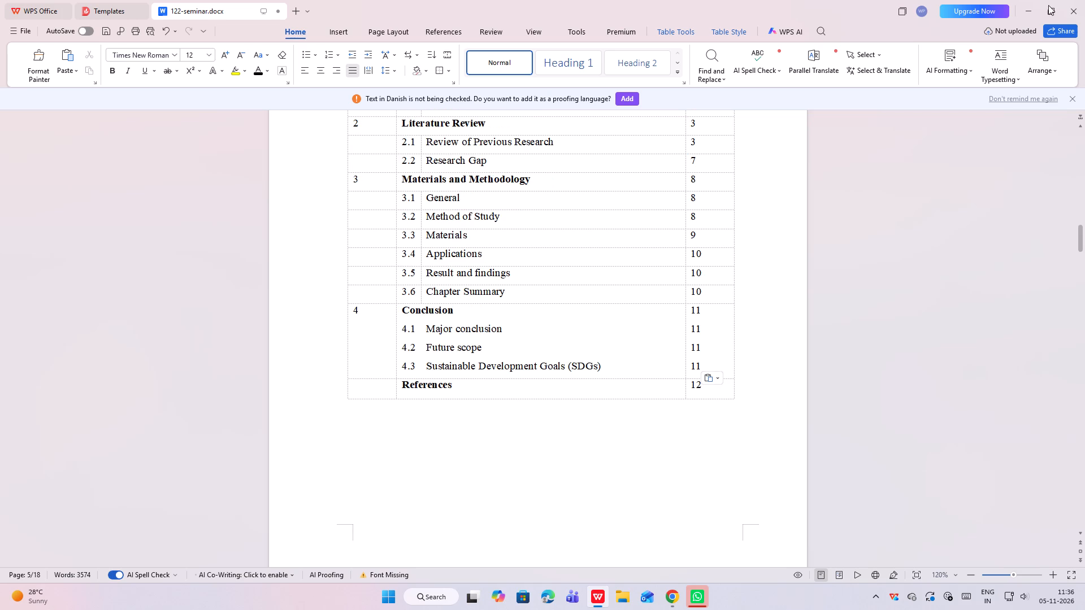
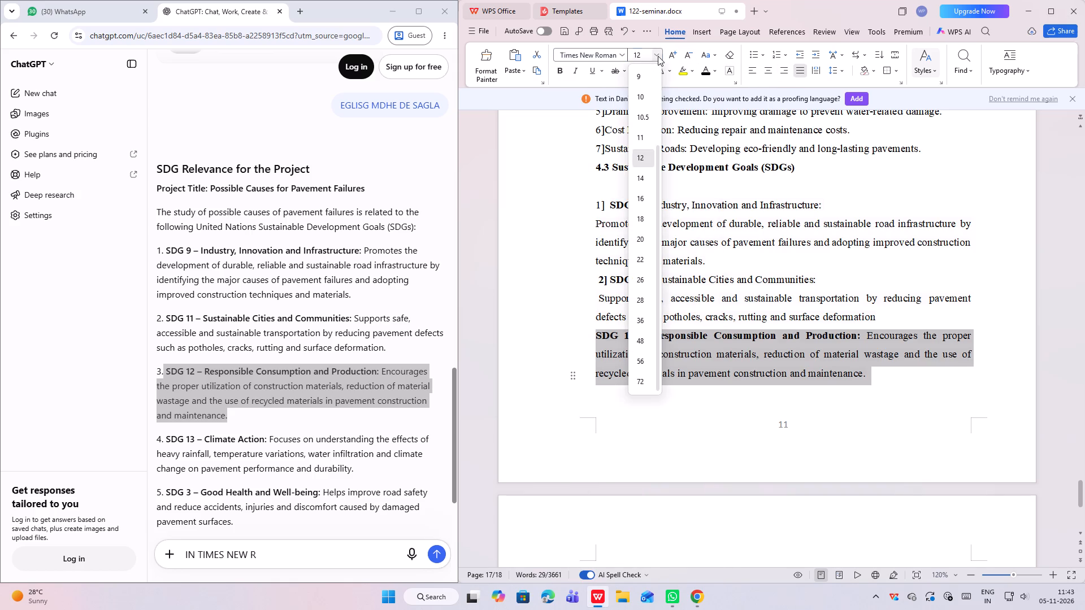
pyautogui.click(639, 155)
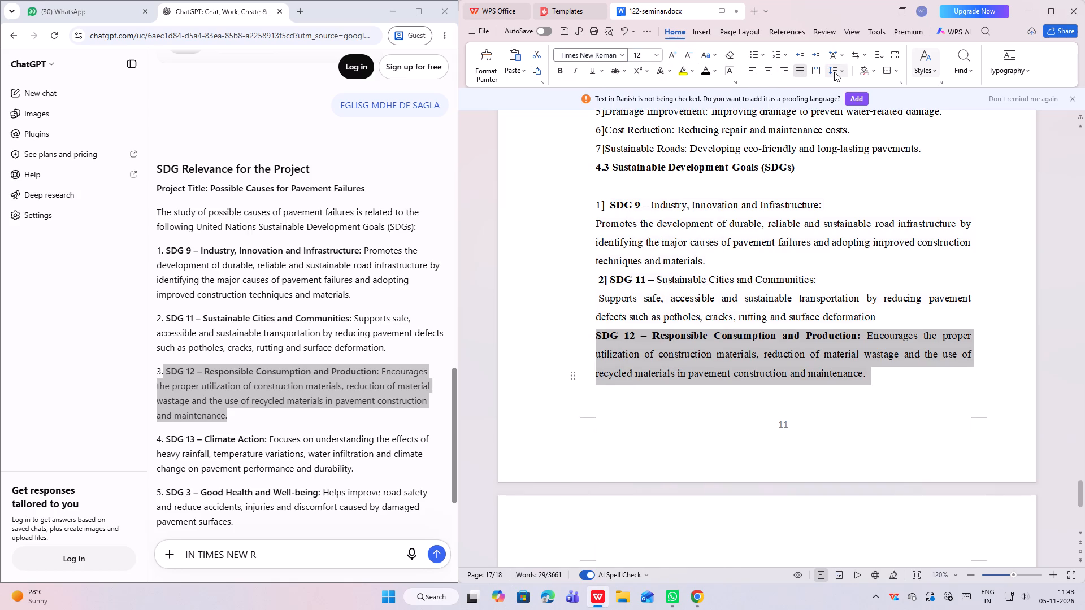
pyautogui.click(842, 69)
pyautogui.click(862, 118)
pyautogui.click(860, 423)
# Move the SDG 12 description onto its own line and delete its leading space.
pyautogui.click(675, 351)
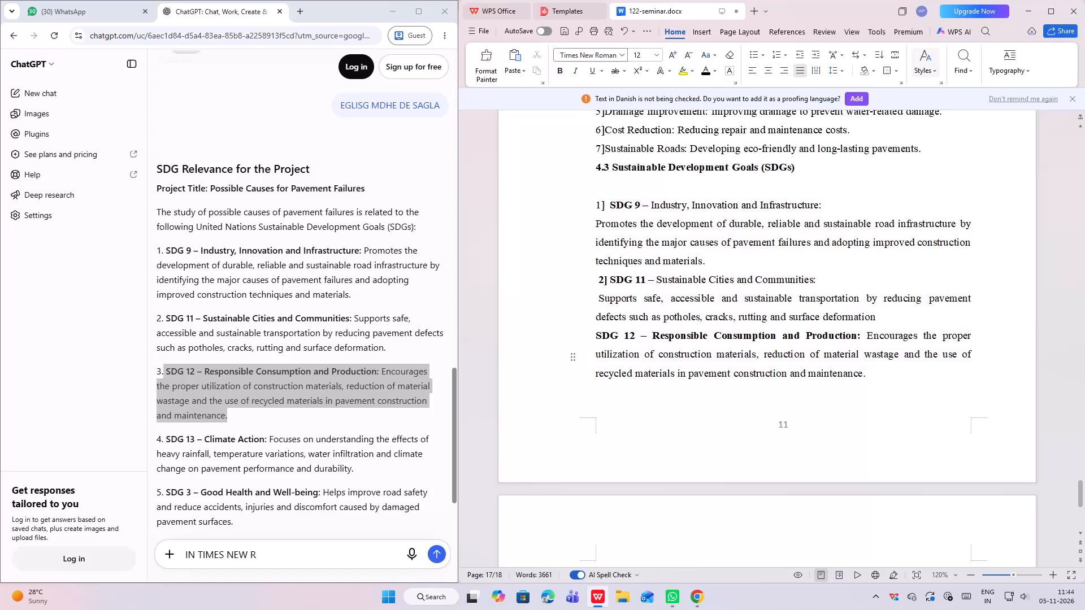
pyautogui.click(861, 338)
pyautogui.click(862, 338)
pyautogui.press('Return')
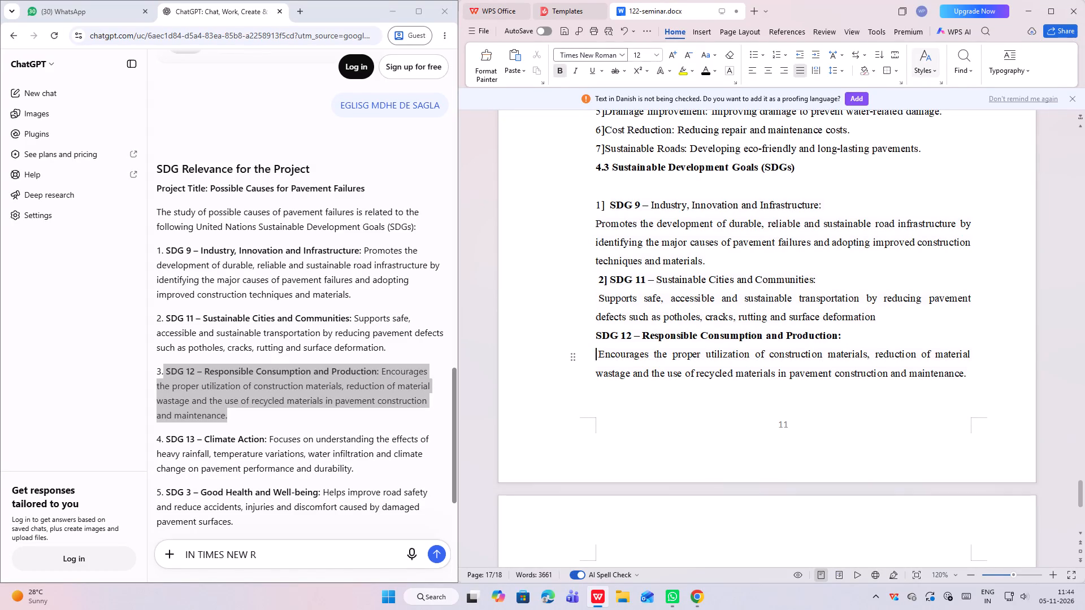
pyautogui.click(600, 349)
pyautogui.press('BackSpace')
# Remove the bold from "Responsible Consumption and Production:" in the SDG 12 title.
pyautogui.moveTo(642, 333); pyautogui.dragTo(761, 327)
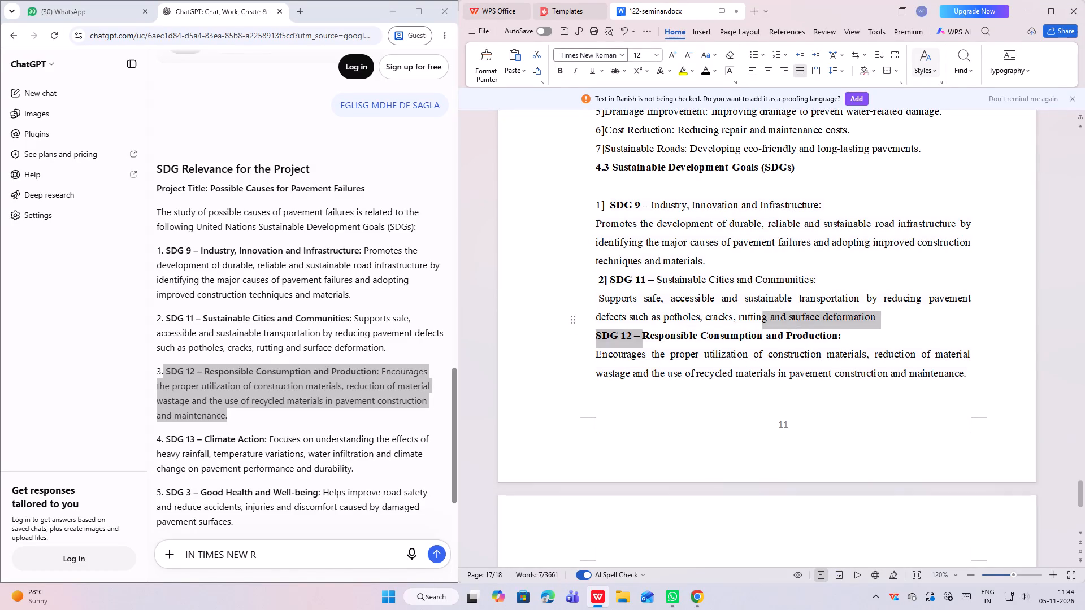
pyautogui.moveTo(761, 327); pyautogui.dragTo(869, 343)
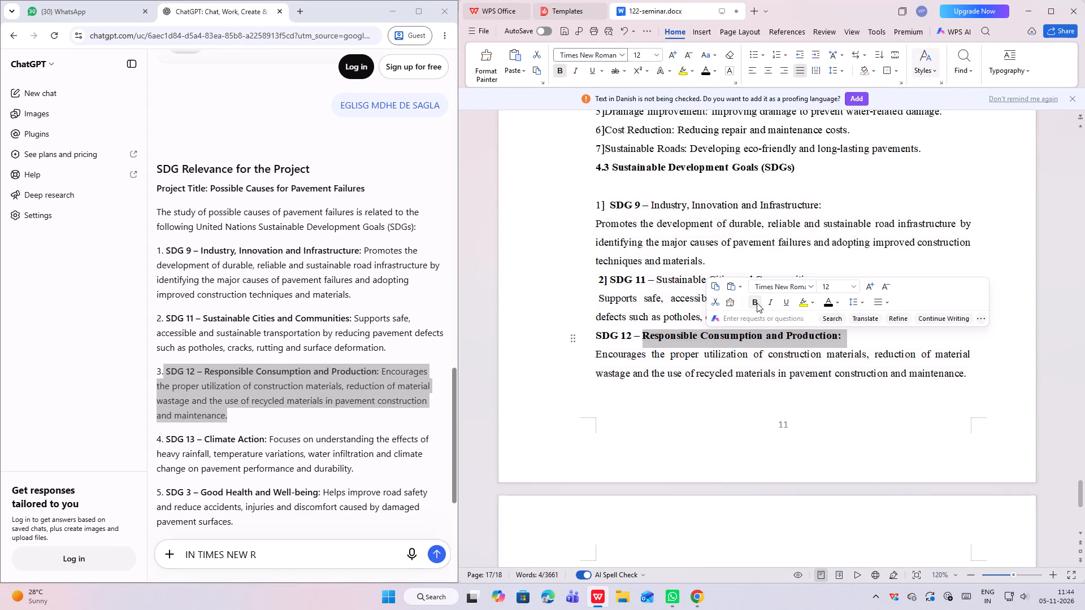
pyautogui.click(757, 303)
pyautogui.click(710, 469)
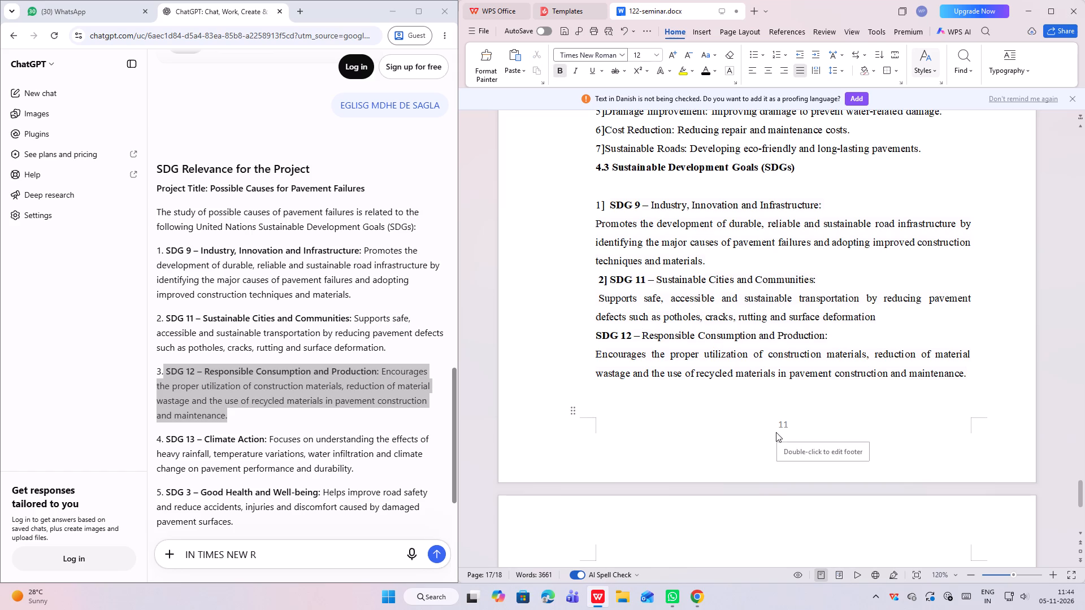
# Number the SDG 12 title with "3]" followed by a space.
pyautogui.click(596, 338)
pyautogui.press('3')
pyautogui.press(']')
pyautogui.press('space')
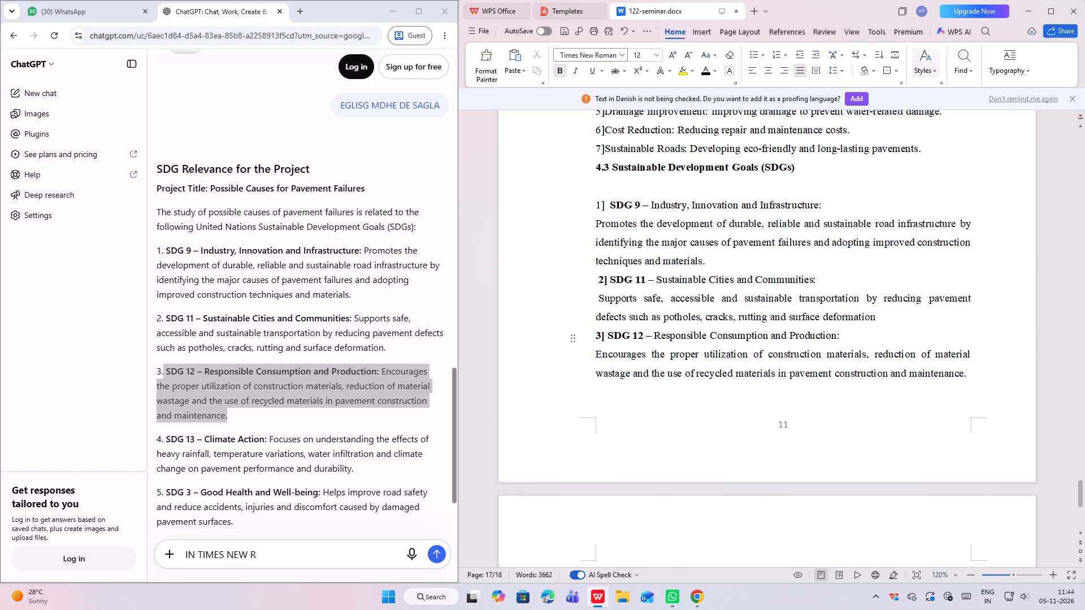
# Delete the leading space before "2]" in the SDG 11 title.
pyautogui.click(600, 282)
pyautogui.press('BackSpace')
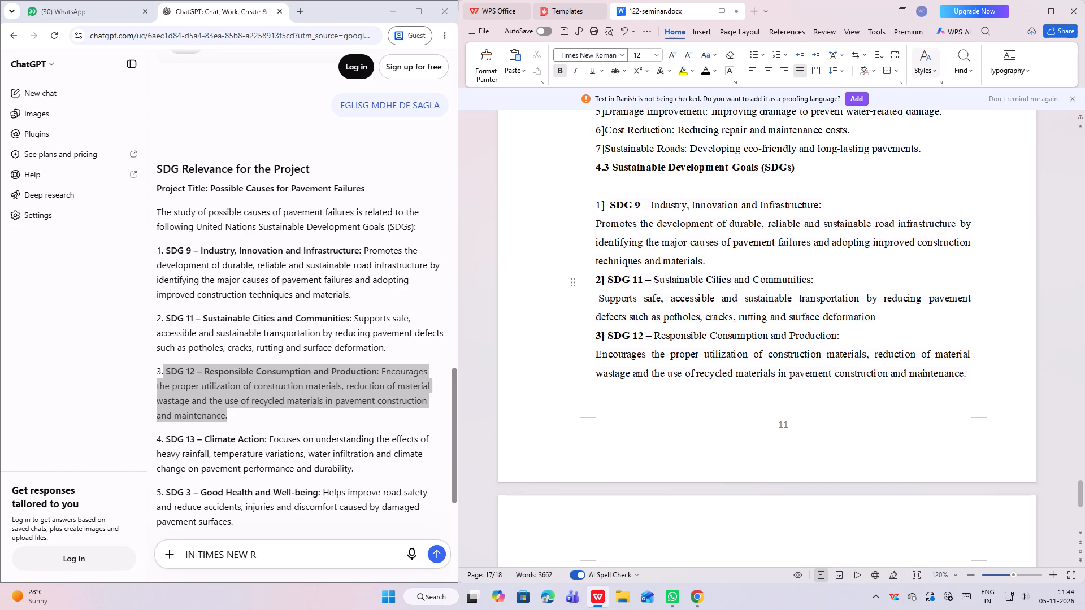
# Remove the bold from the numbers "2]" and "3]" in front of the SDG 11 and SDG 12 titles.
pyautogui.moveTo(607, 279); pyautogui.dragTo(584, 281)
pyautogui.click(502, 243)
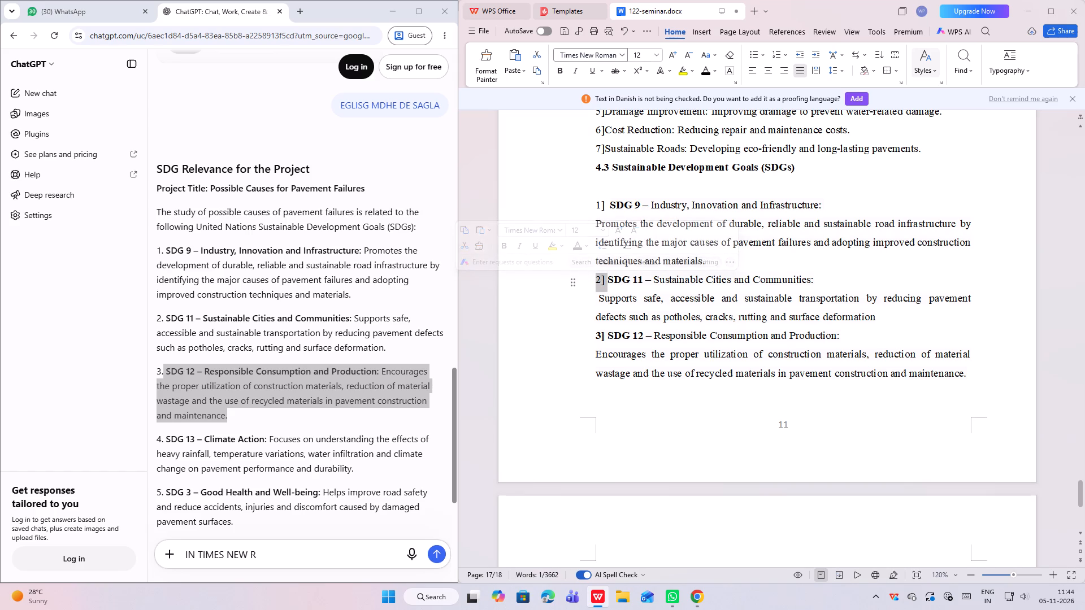
pyautogui.moveTo(604, 334); pyautogui.dragTo(593, 335)
pyautogui.click(506, 302)
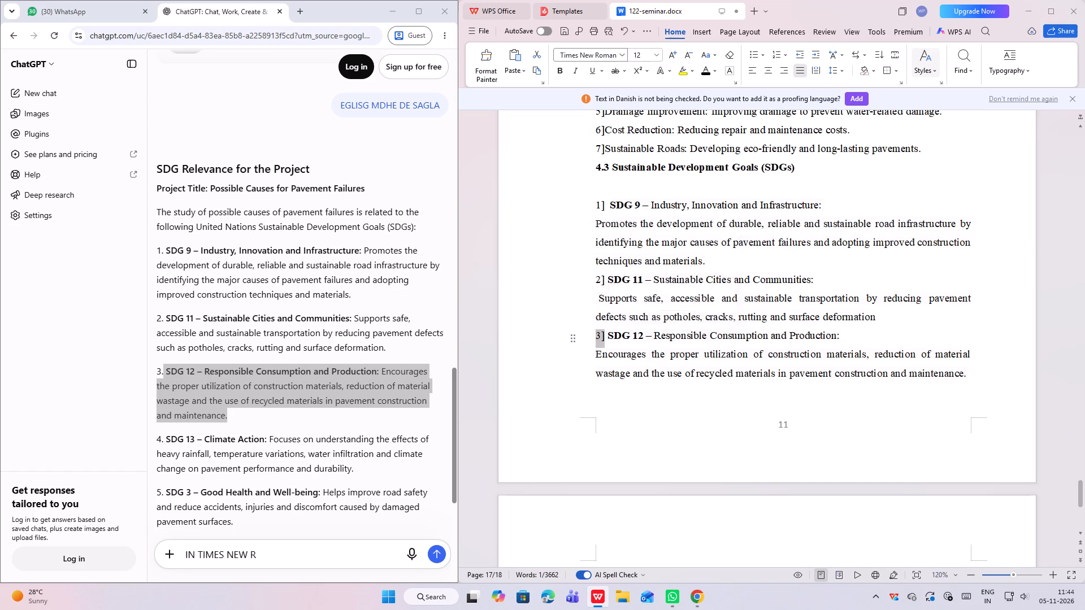
pyautogui.click(561, 426)
pyautogui.click(662, 425)
pyautogui.press('Escape')
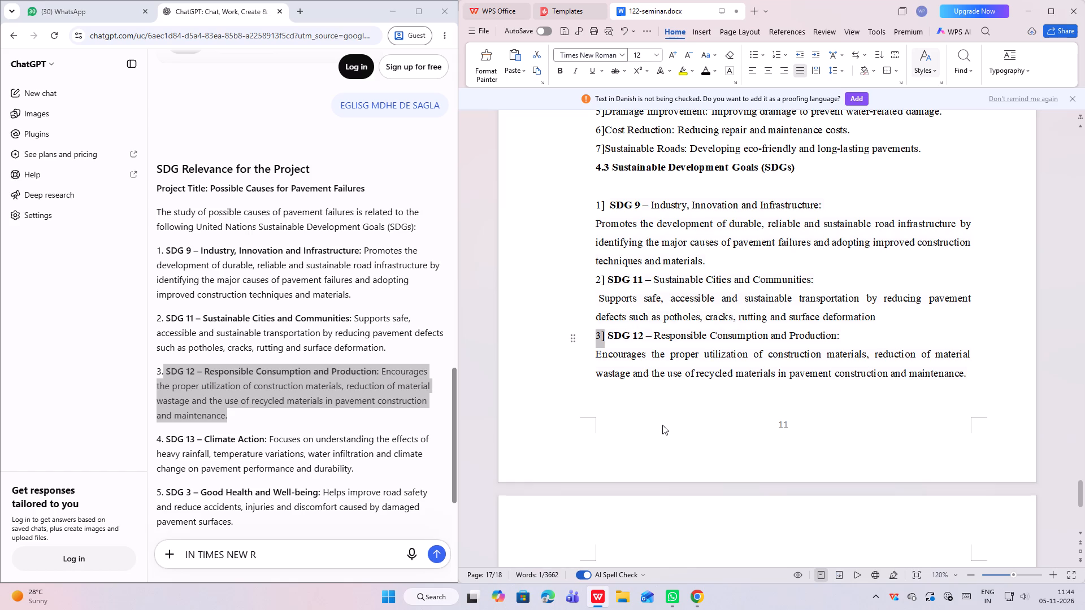
pyautogui.press('Escape')
pyautogui.press('Escape')
pyautogui.press('Escape')
pyautogui.press('Escape')
pyautogui.press('Escape')
pyautogui.press('Escape')
pyautogui.click(641, 430)
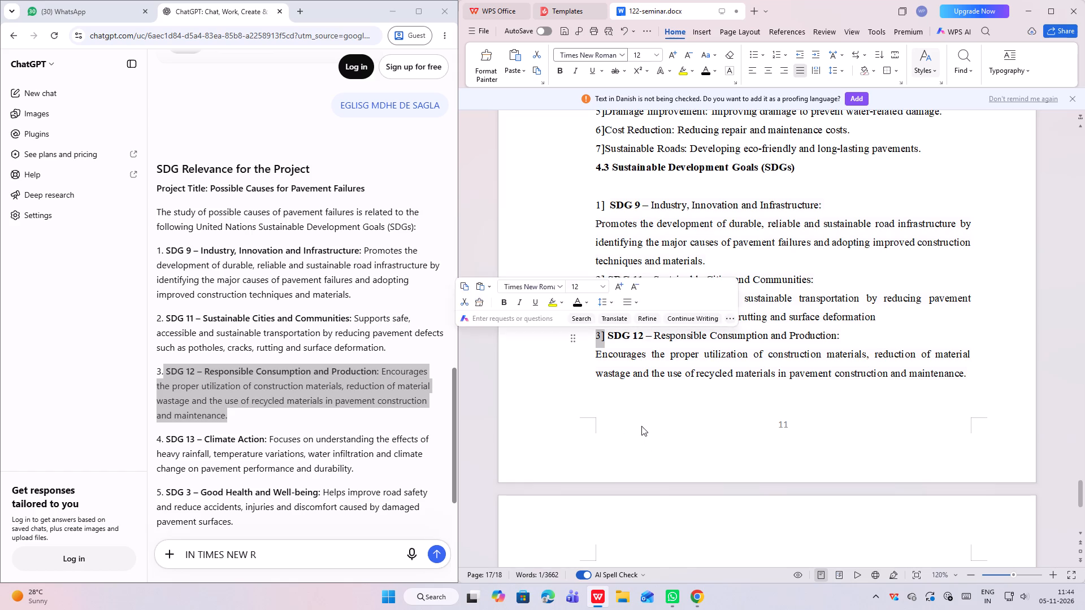
pyautogui.click(641, 426)
pyautogui.click(636, 399)
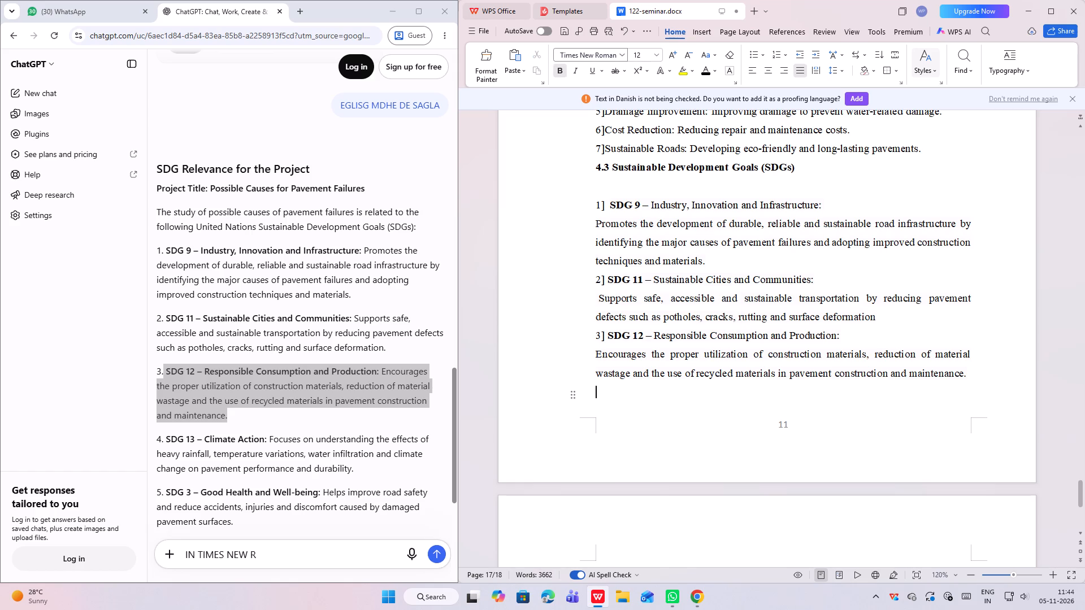
# Set the text of all three SDG entries, SDG 9, SDG 11 and SDG 12, to Times New Roman, size 12.
pyautogui.moveTo(592, 202); pyautogui.dragTo(600, 202)
pyautogui.moveTo(600, 202); pyautogui.dragTo(1003, 381)
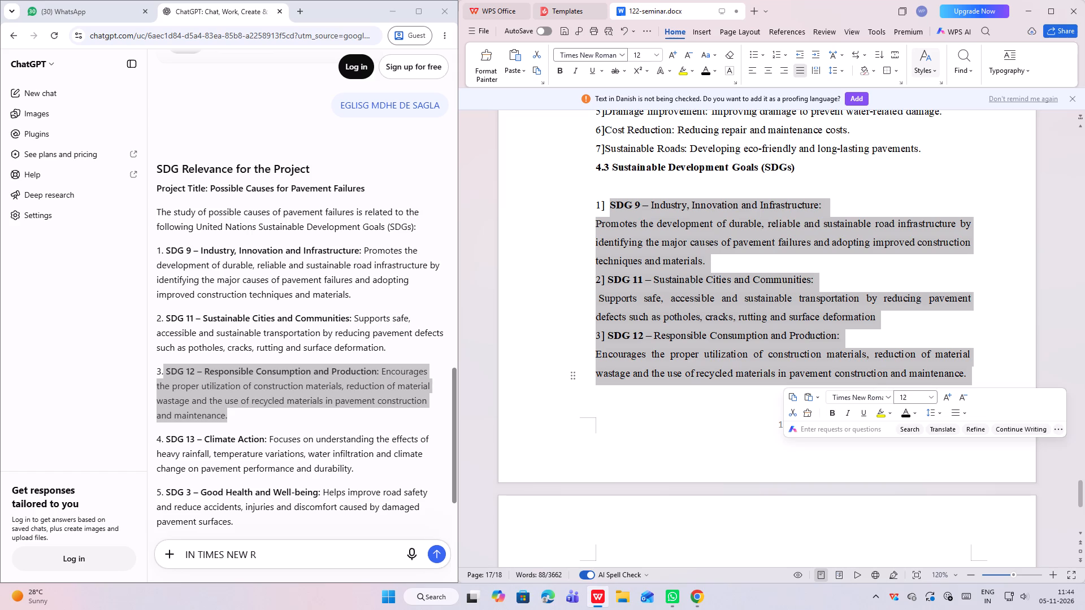
pyautogui.click(886, 399)
pyautogui.click(843, 105)
pyautogui.click(934, 398)
pyautogui.click(905, 149)
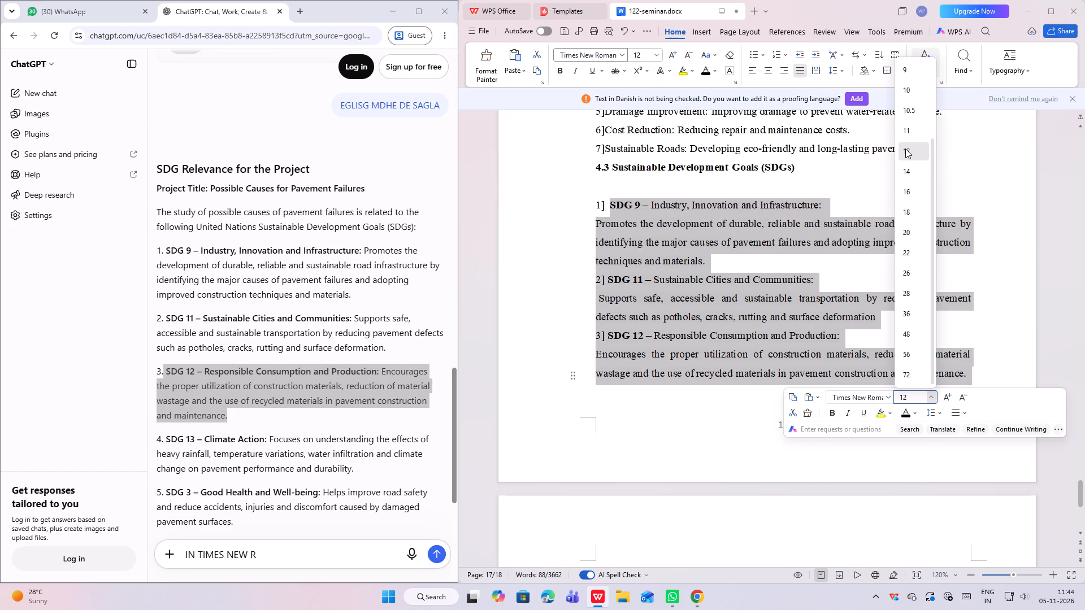
pyautogui.click(1000, 173)
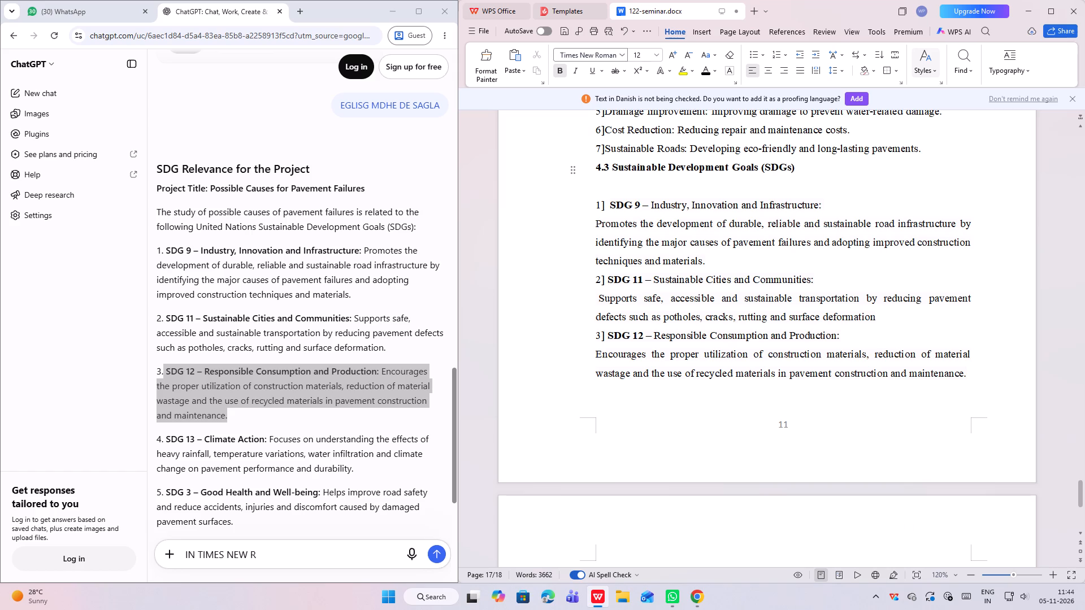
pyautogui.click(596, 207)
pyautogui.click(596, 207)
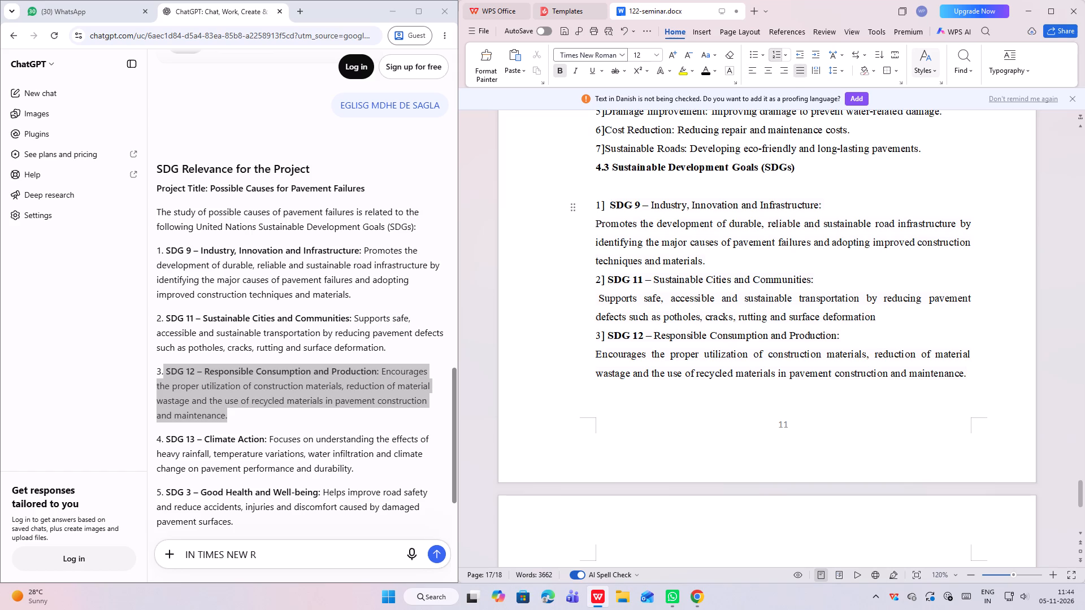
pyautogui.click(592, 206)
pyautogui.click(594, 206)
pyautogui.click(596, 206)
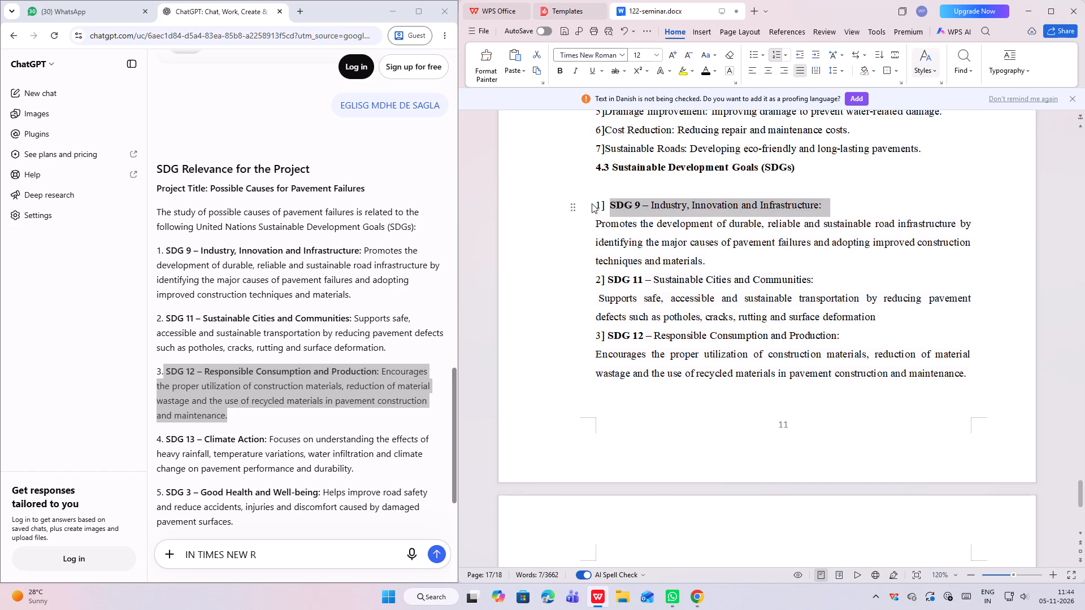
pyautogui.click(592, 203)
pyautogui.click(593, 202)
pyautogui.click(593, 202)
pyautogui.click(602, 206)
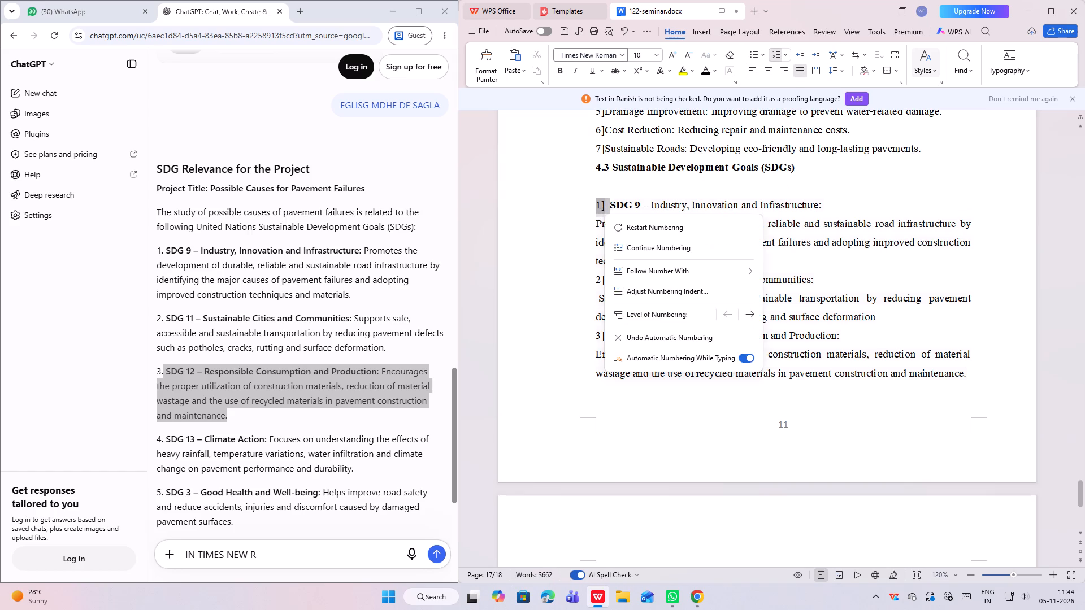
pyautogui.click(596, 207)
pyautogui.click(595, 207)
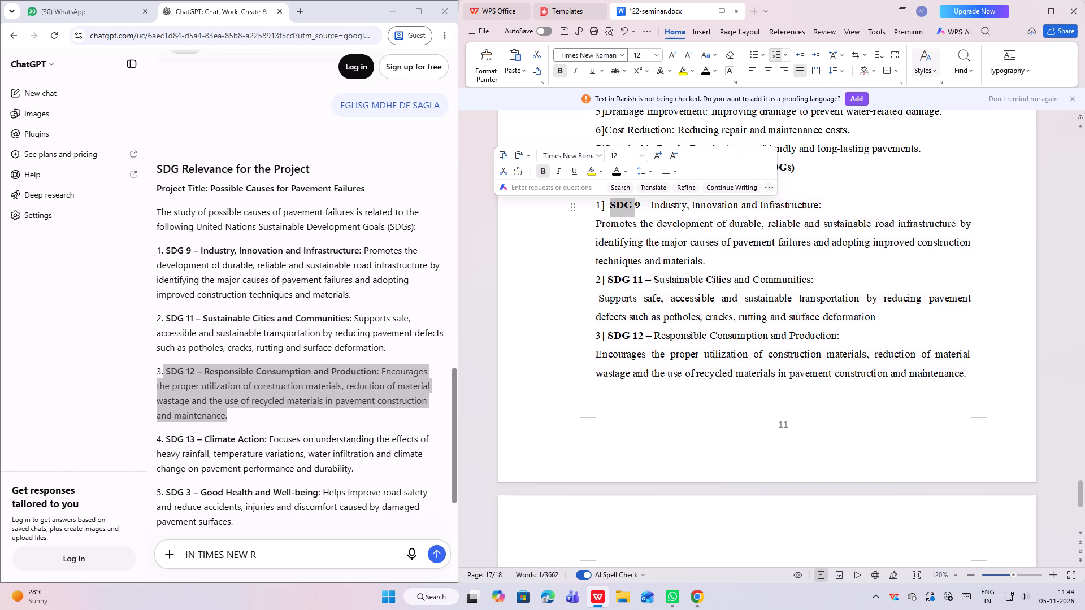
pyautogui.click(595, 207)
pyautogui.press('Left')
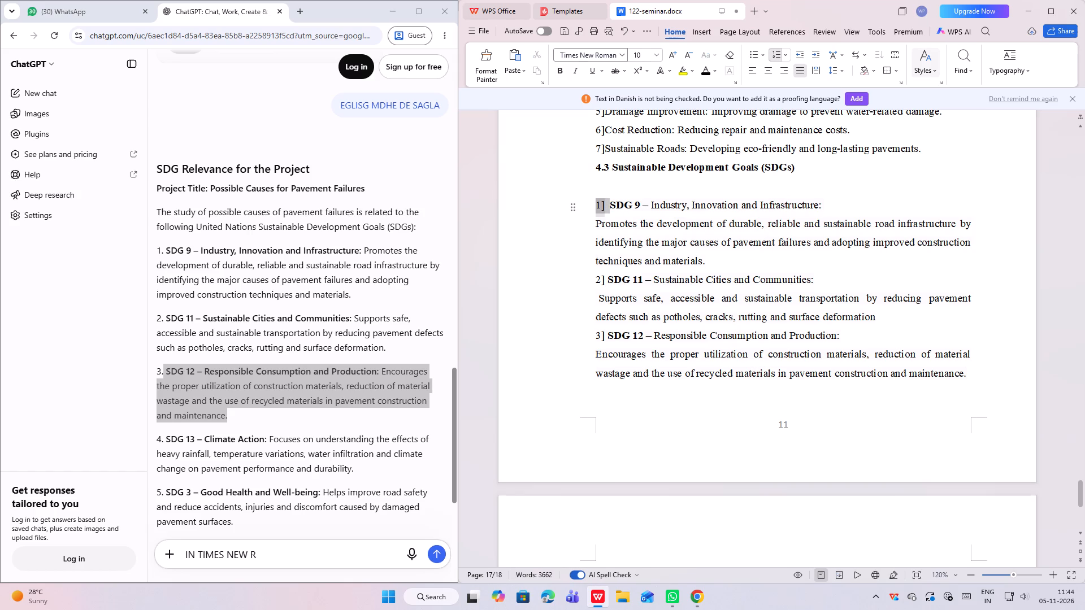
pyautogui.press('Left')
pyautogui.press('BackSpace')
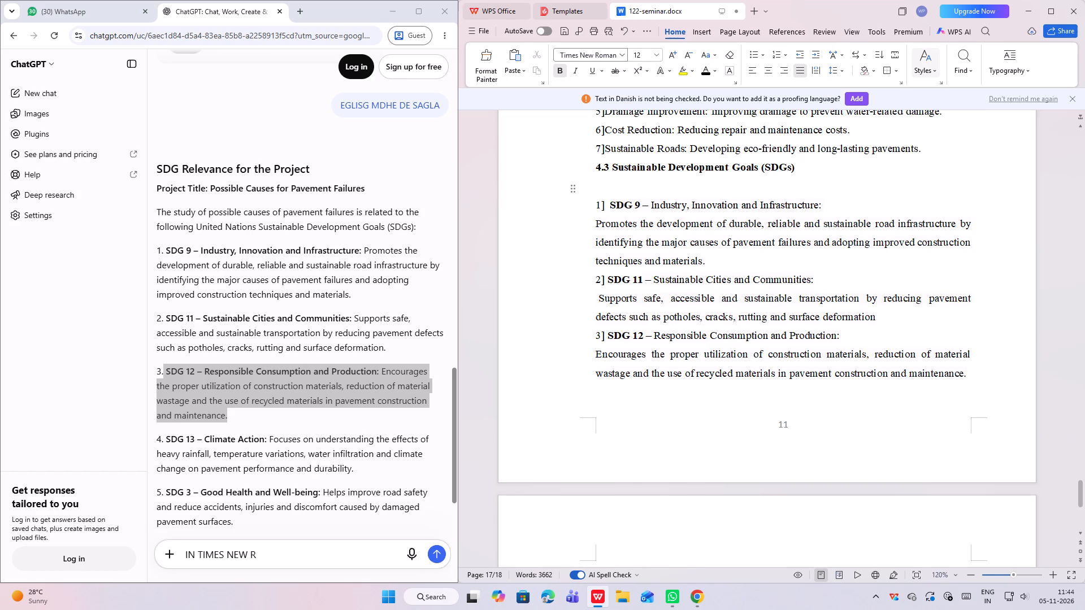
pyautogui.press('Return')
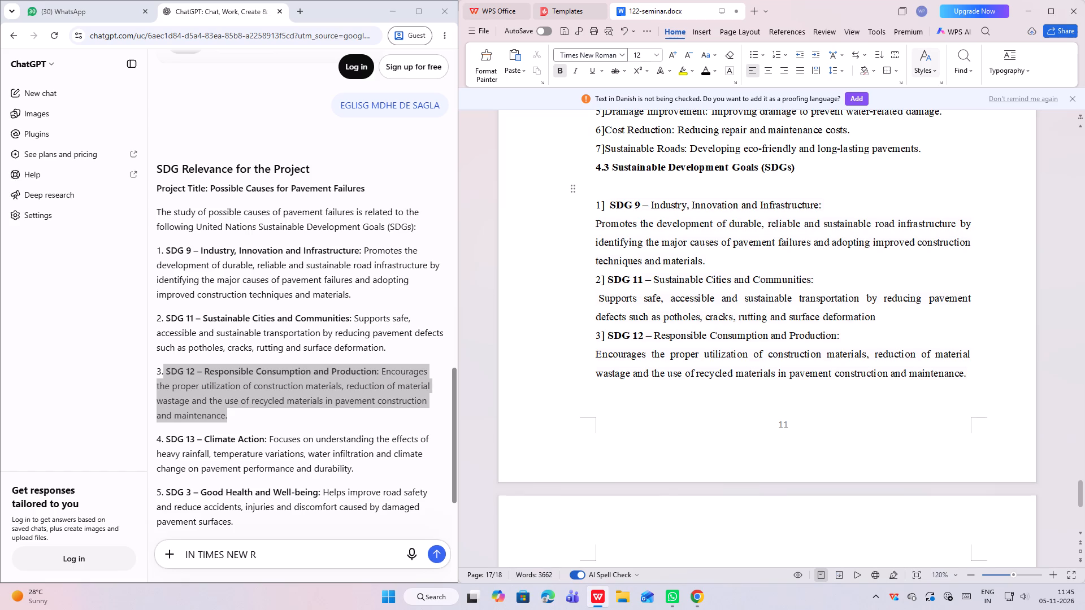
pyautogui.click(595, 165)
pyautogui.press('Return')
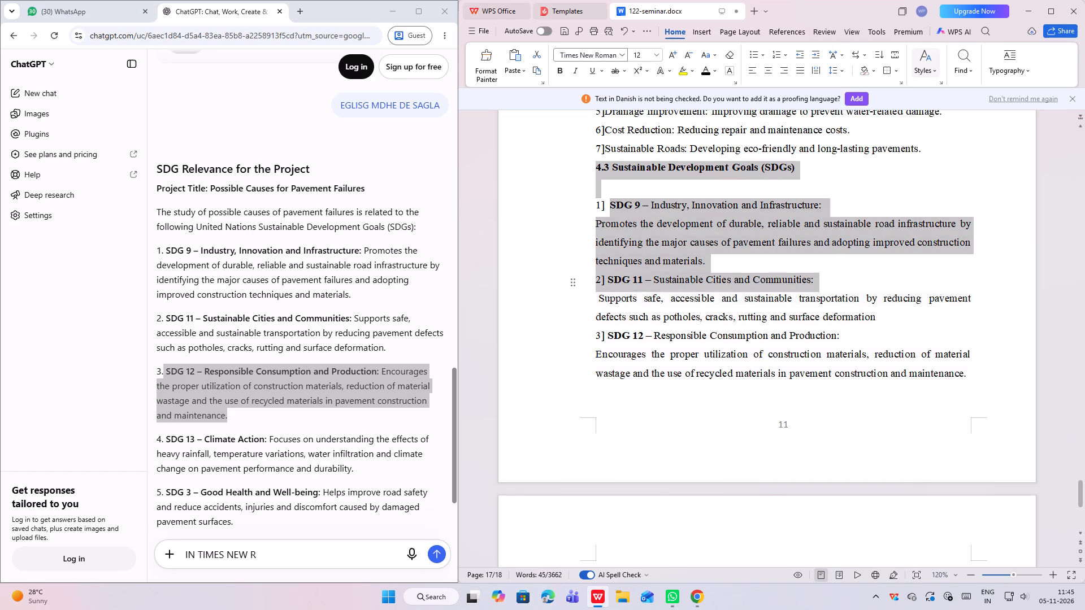
pyautogui.moveTo(905, 295); pyautogui.dragTo(942, 387)
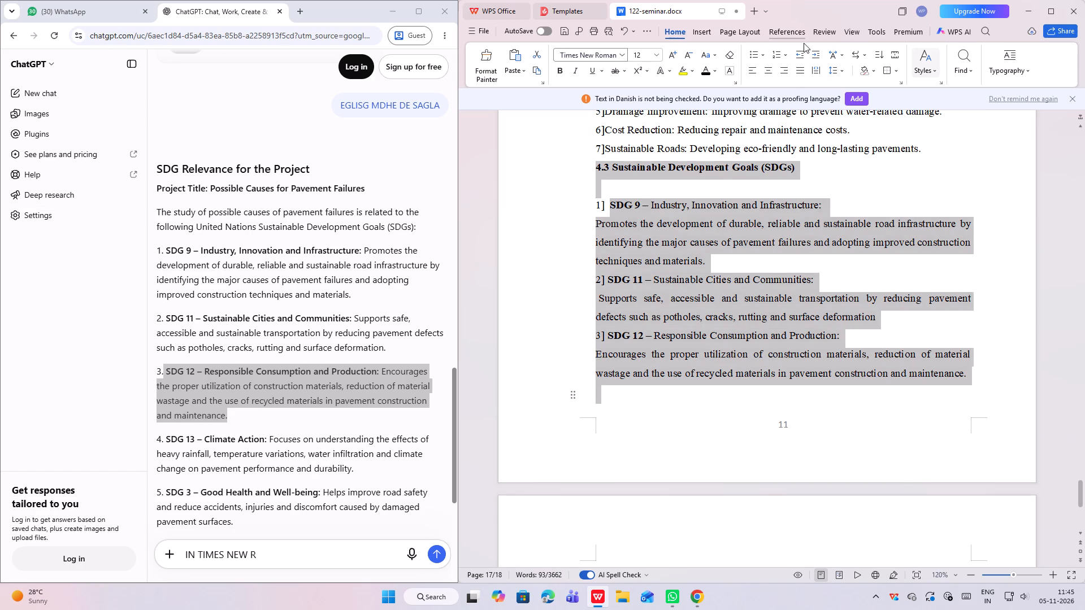
pyautogui.click(843, 70)
pyautogui.click(843, 108)
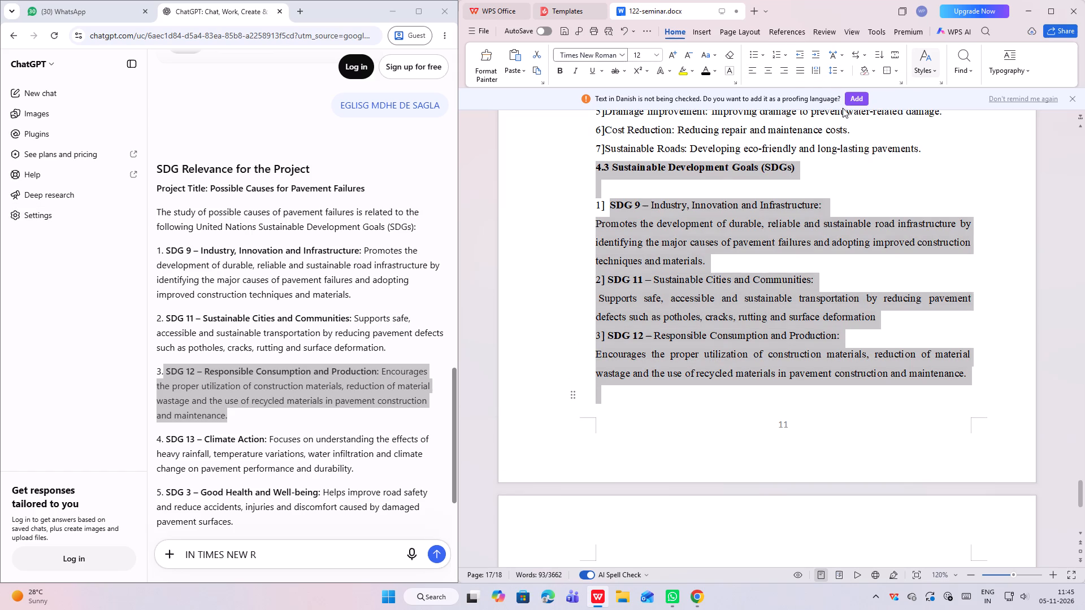
pyautogui.click(845, 70)
pyautogui.doubleClick(852, 112)
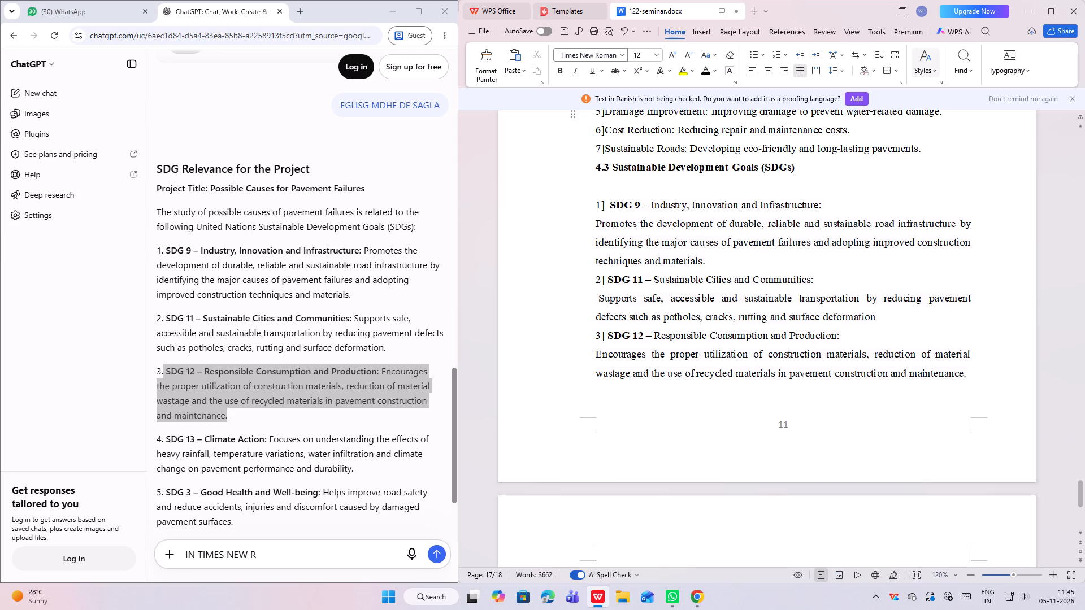
# Delete the blank line between the 4.3 Sustainable Development Goals (SDGs) heading and the SDG 9 title.
pyautogui.click(601, 192)
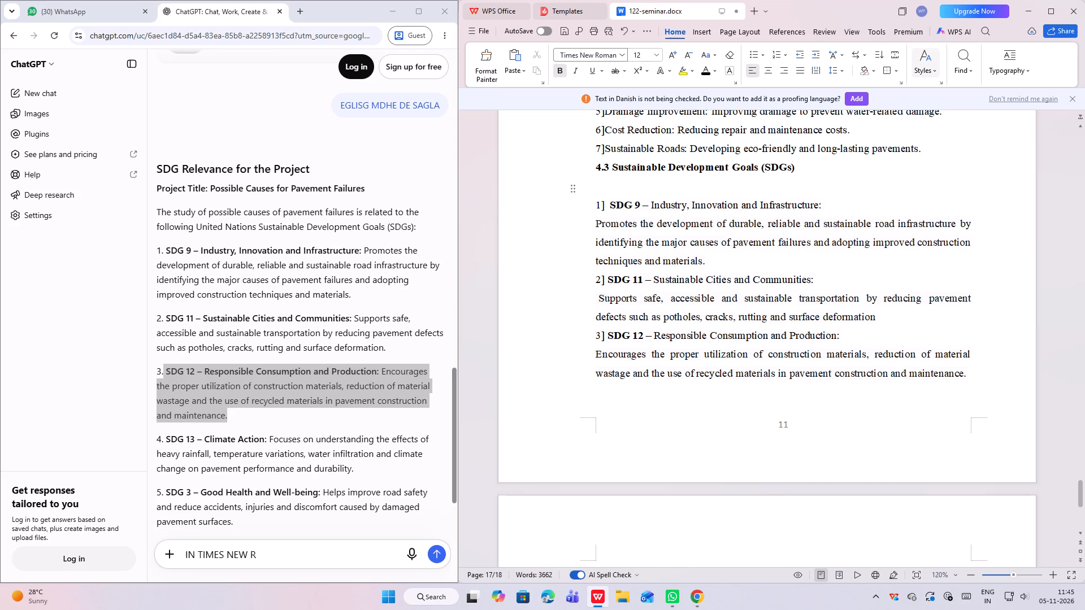
pyautogui.press('BackSpace')
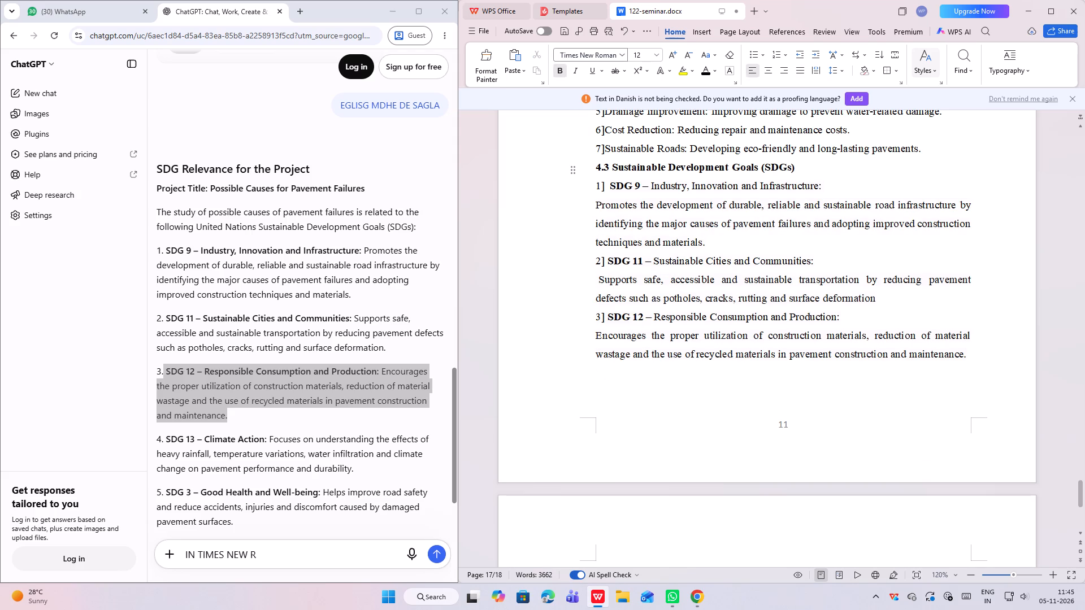
# Maximize the document window and check the layout from Chapter 4 through section 4.3 to the References page.
pyautogui.scroll(-2, 873, 376)
pyautogui.scroll(3, 873, 376)
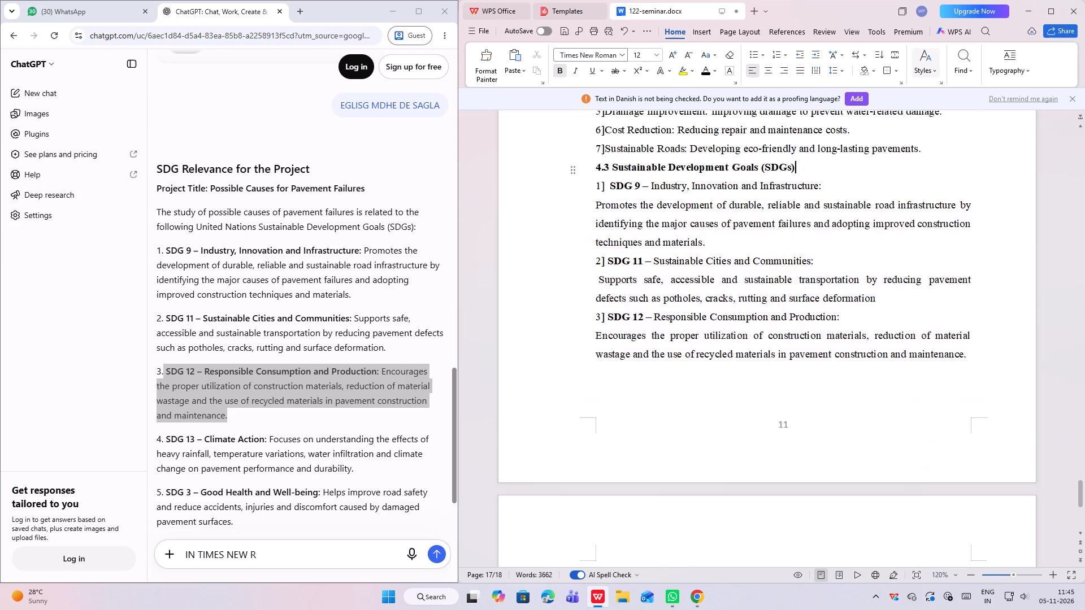
pyautogui.scroll(4, 873, 376)
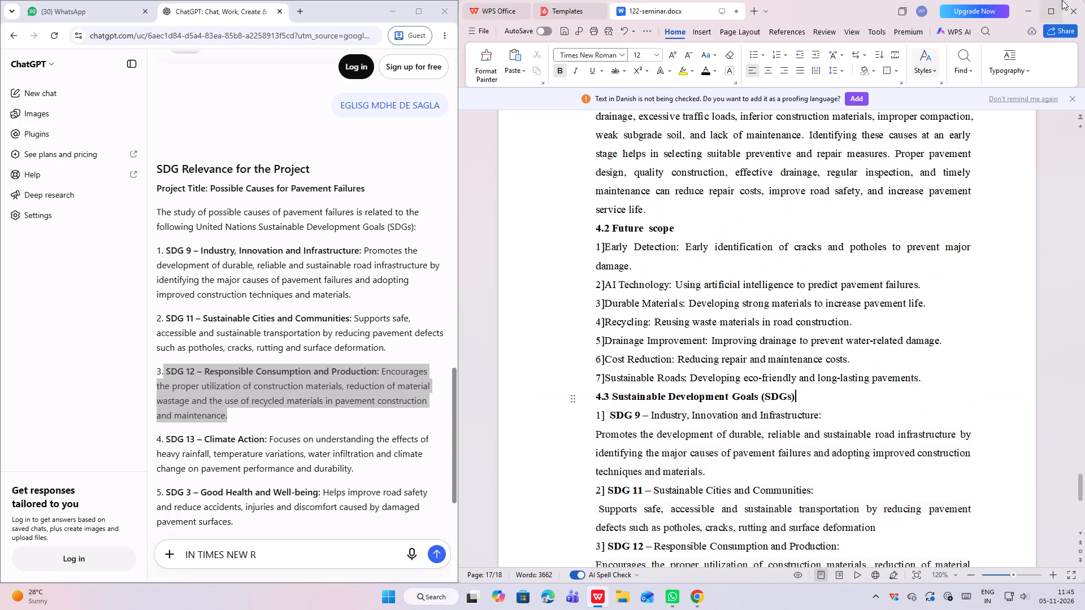
pyautogui.click(1057, 8)
pyautogui.scroll(-3, 625, 422)
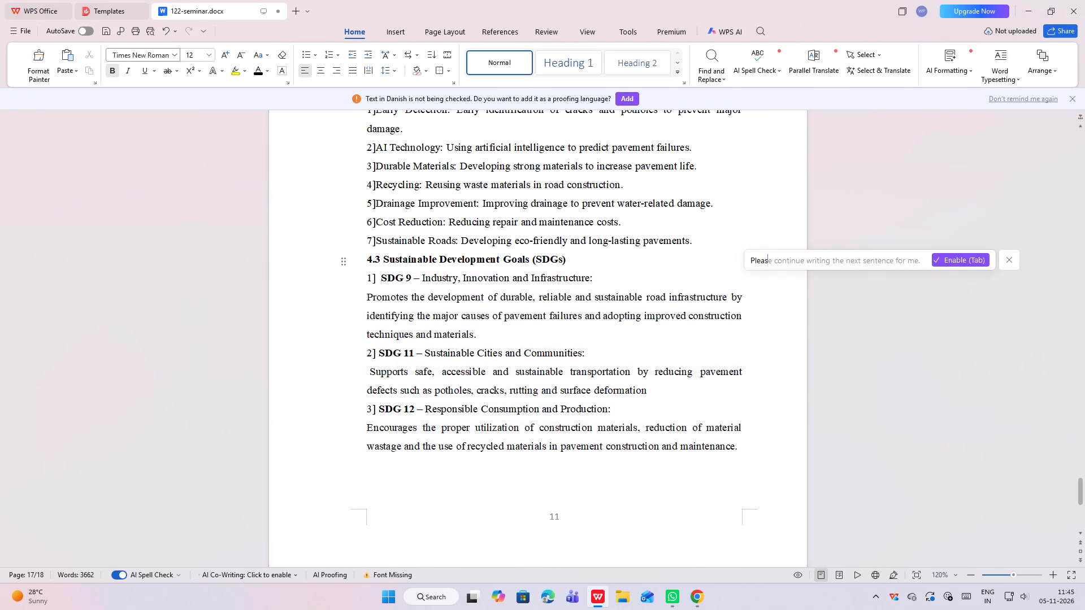
pyautogui.scroll(-7, 625, 422)
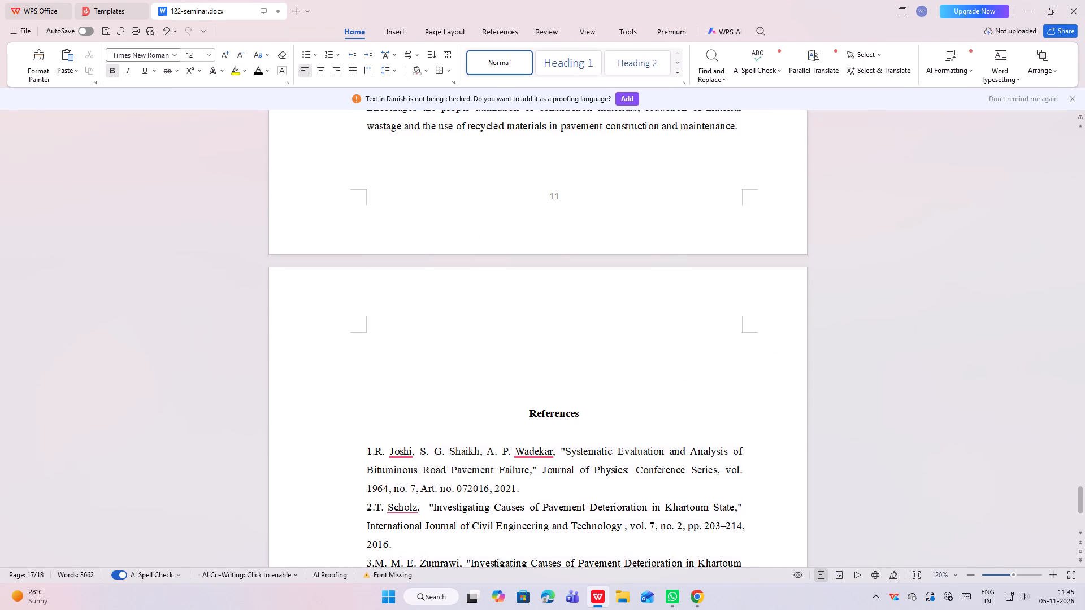
pyautogui.click(526, 413)
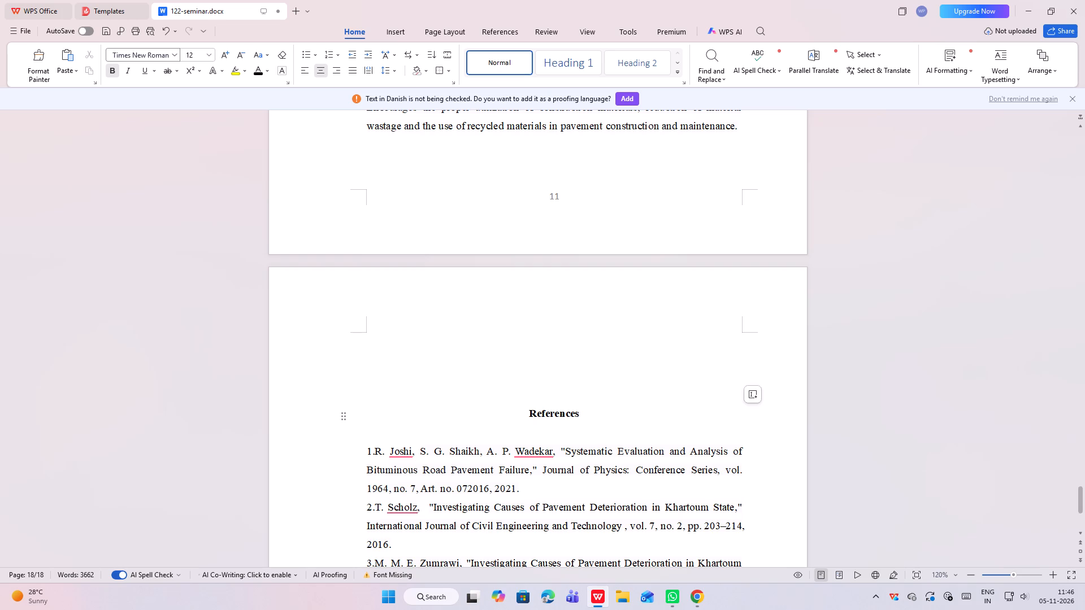
# Copy the report's front pages, from the start of the title page through the end of the Content table.
pyautogui.scroll(8, 630, 529)
pyautogui.scroll(4, 649, 150)
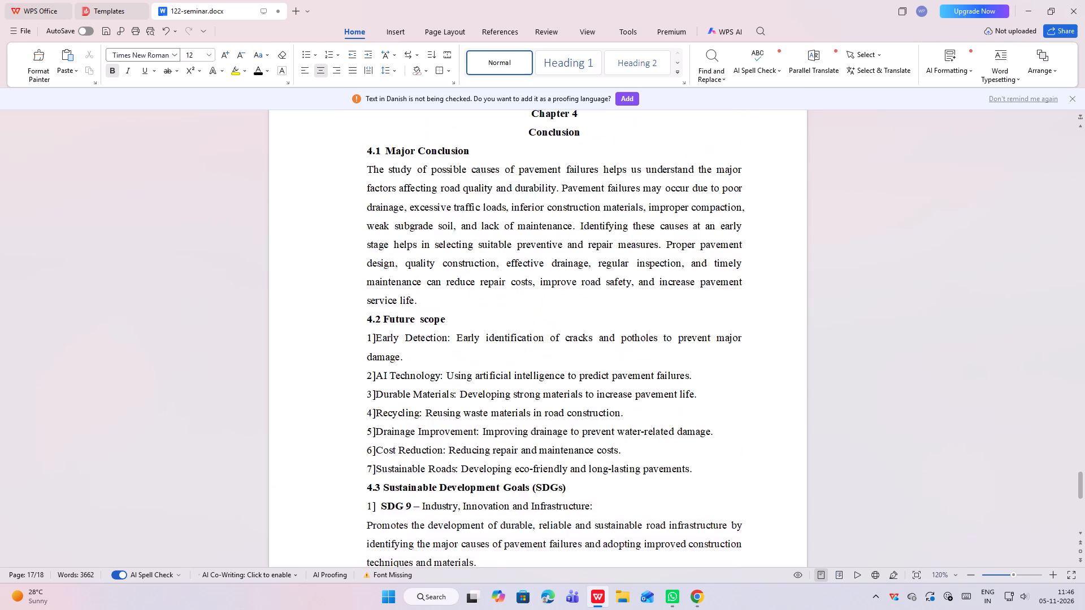
pyautogui.scroll(20, 652, 145)
pyautogui.scroll(20, 652, 145)
pyautogui.scroll(12, 652, 145)
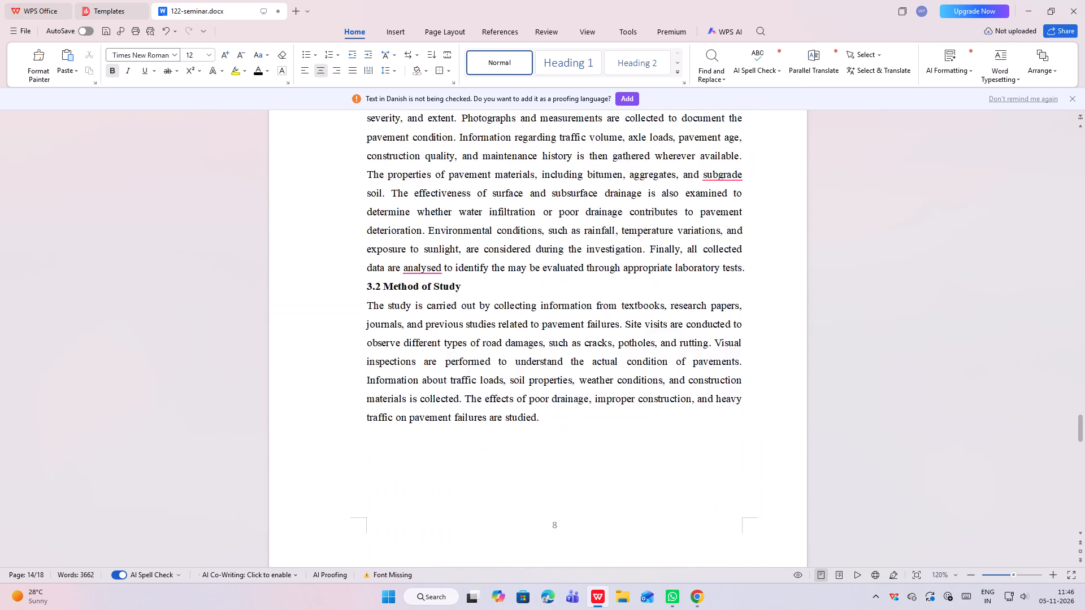
pyautogui.scroll(20, 652, 145)
pyautogui.scroll(20, 652, 145)
pyautogui.scroll(12, 652, 145)
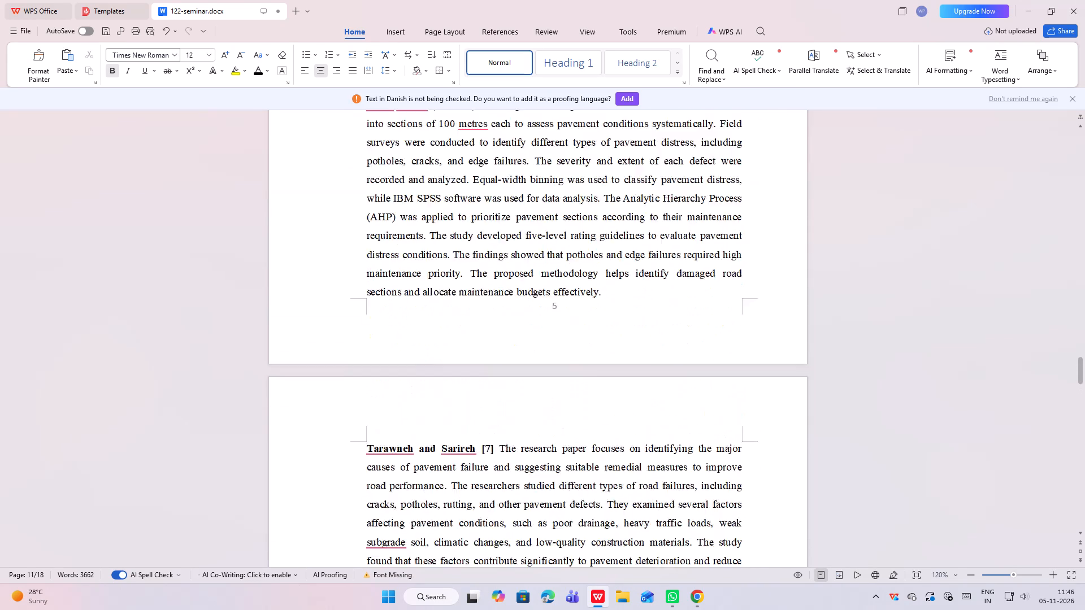
pyautogui.scroll(20, 652, 145)
pyautogui.scroll(20, 652, 145)
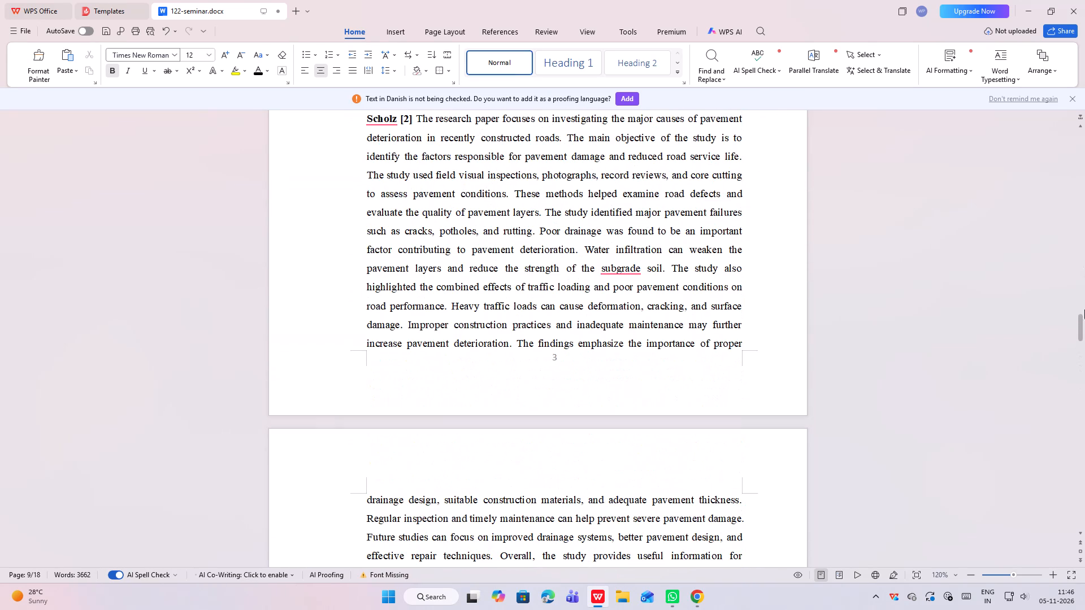
pyautogui.moveTo(1078, 334); pyautogui.dragTo(1062, 89)
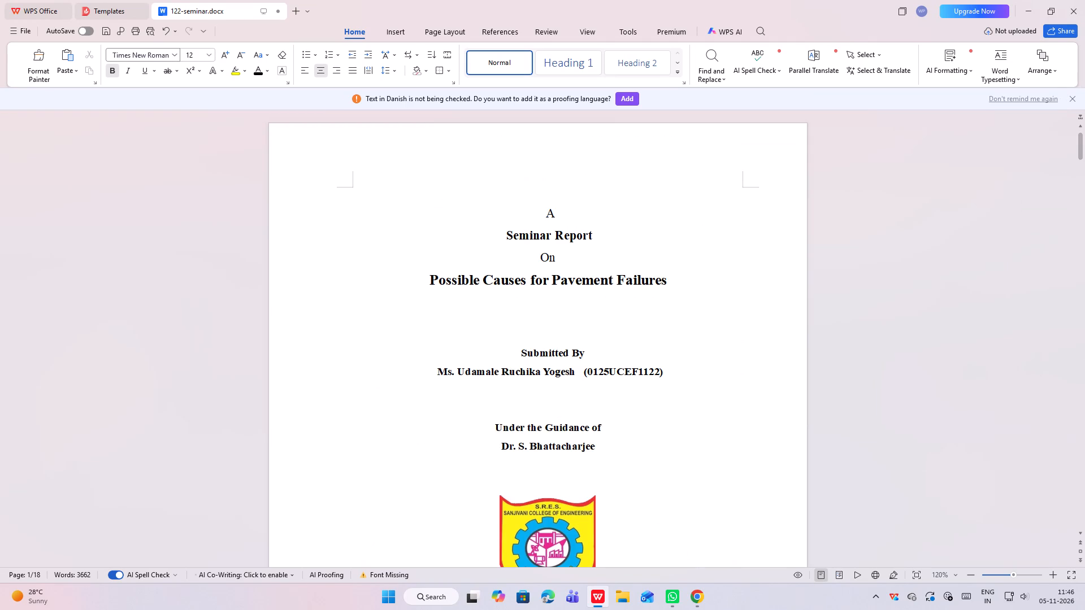
pyautogui.moveTo(531, 217); pyautogui.dragTo(690, 561)
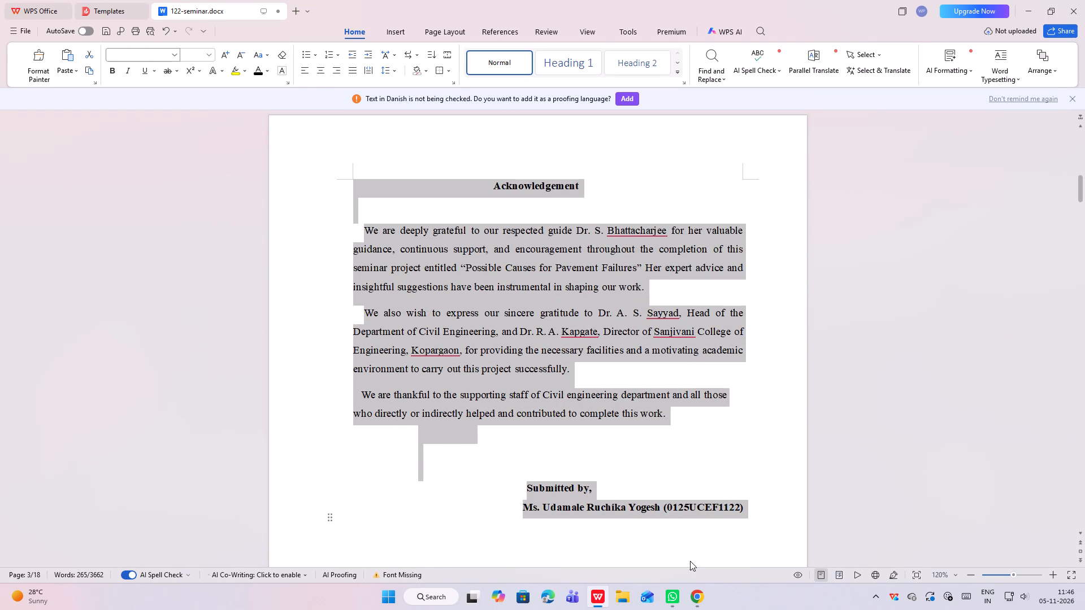
pyautogui.moveTo(690, 561); pyautogui.dragTo(679, 445)
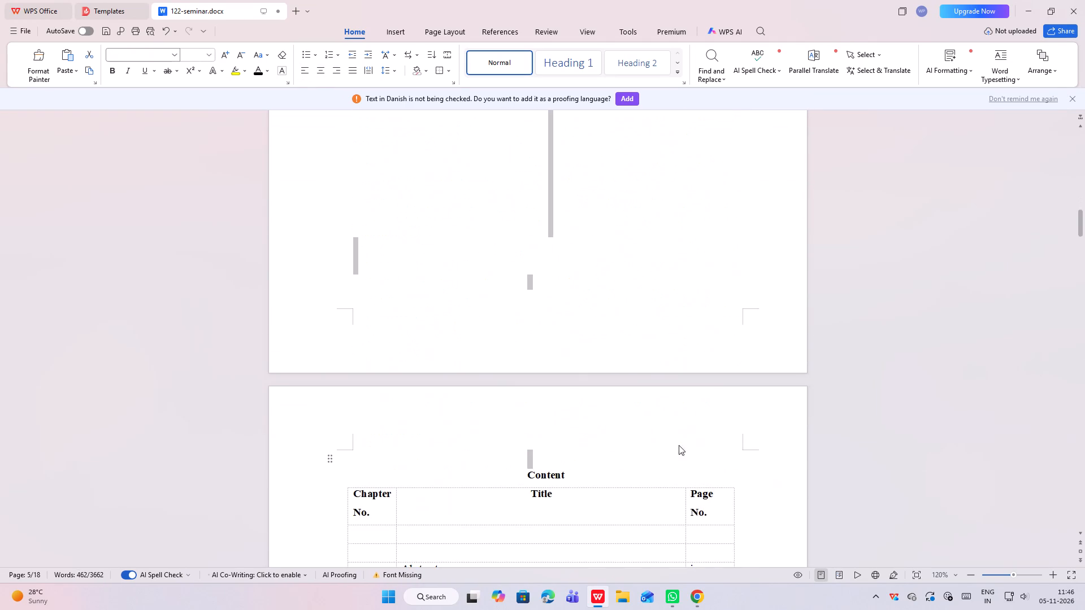
pyautogui.moveTo(679, 445); pyautogui.dragTo(722, 244)
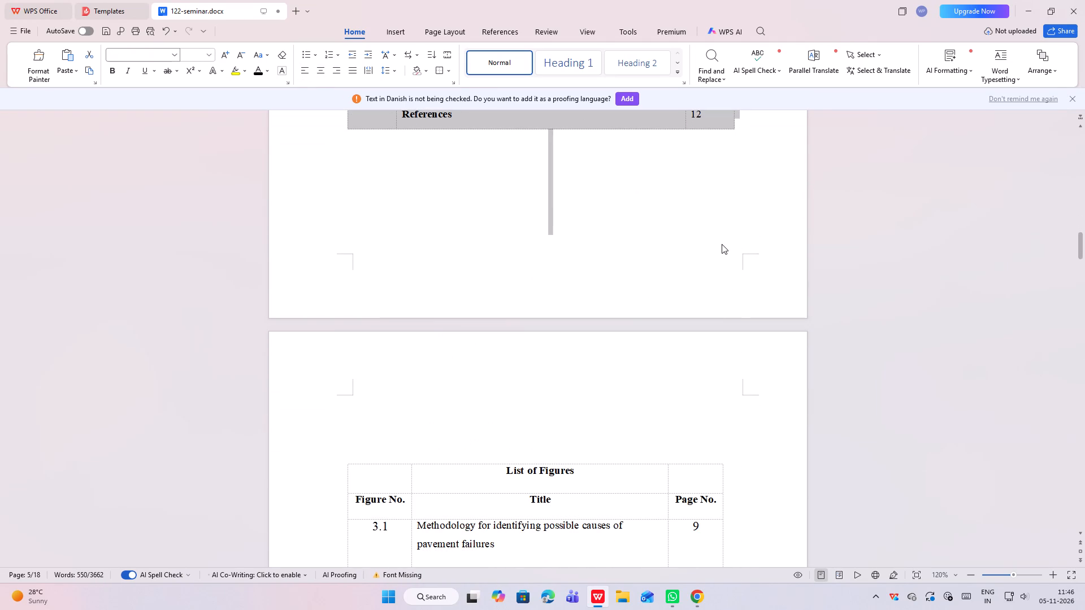
pyautogui.hotkey('ctrl', 'c')
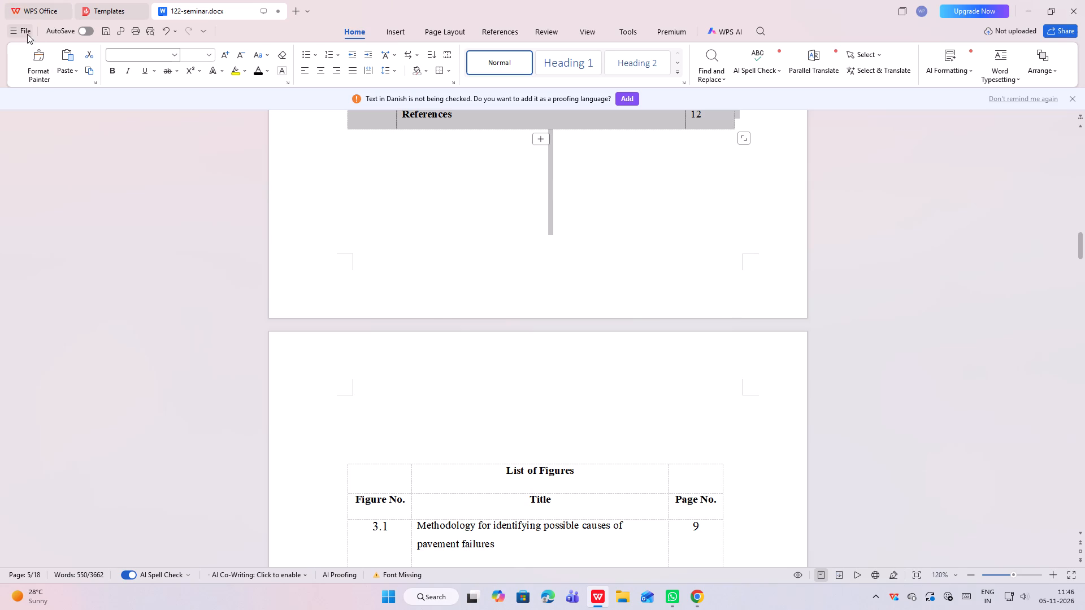
# Create a new blank document and paste the copied front pages of the report into it.
pyautogui.click(28, 32)
pyautogui.click(63, 56)
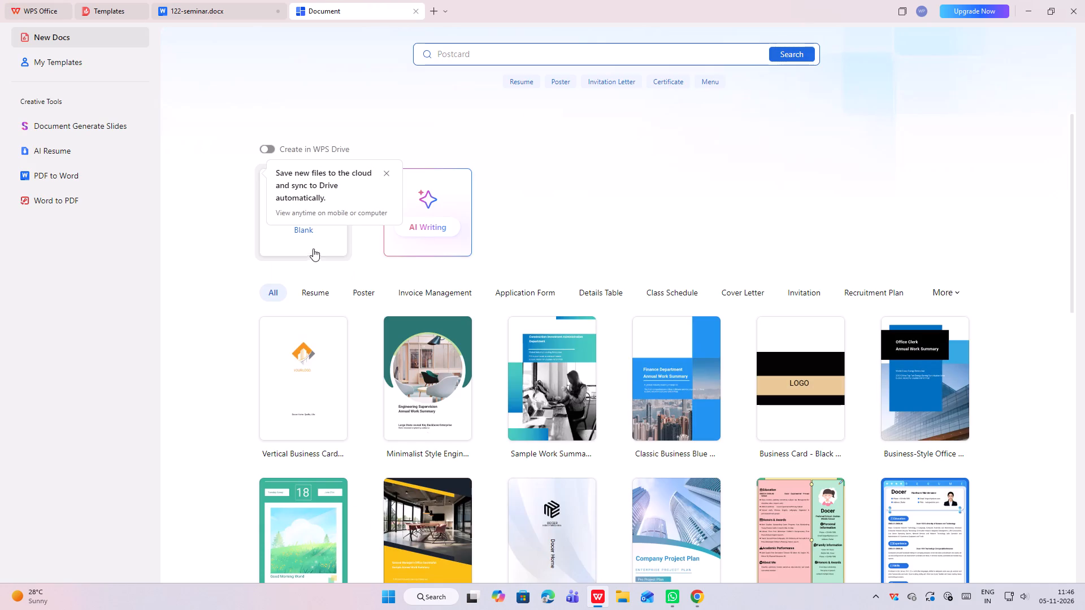
pyautogui.click(310, 242)
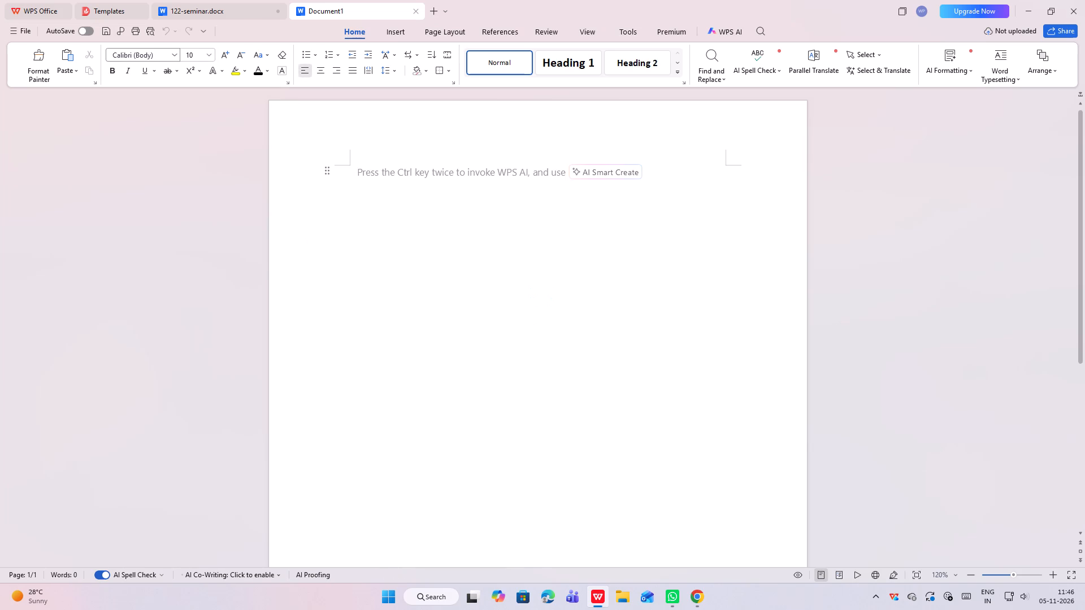
pyautogui.hotkey('ctrl', 'v')
# Adjust the leading spaces of the "Submitted by," line above the student's name on the Acknowledgement page.
pyautogui.scroll(3, 548, 356)
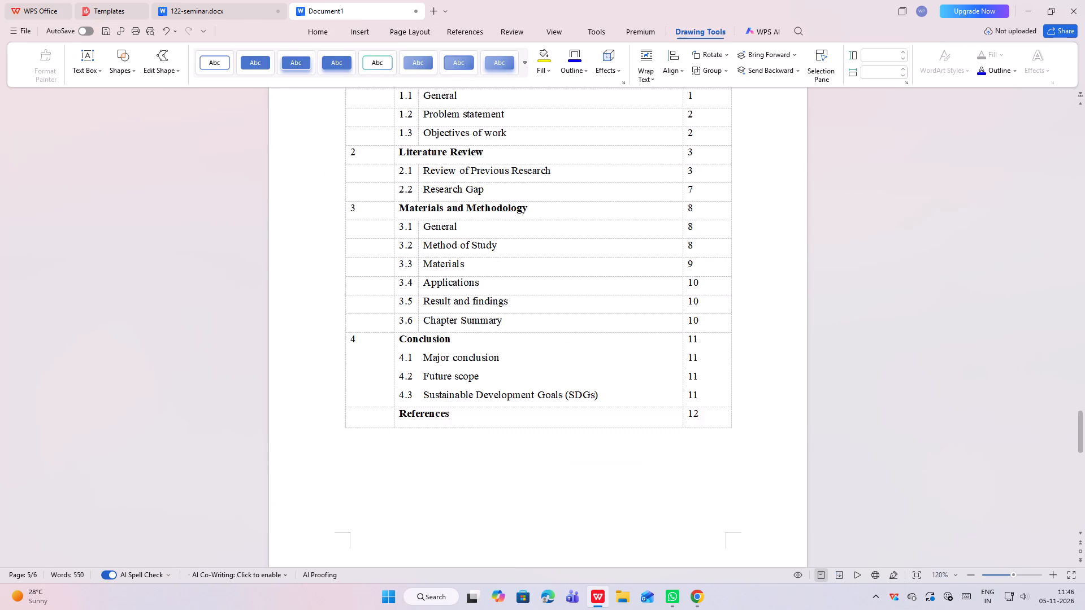
pyautogui.scroll(20, 548, 356)
pyautogui.scroll(7, 548, 356)
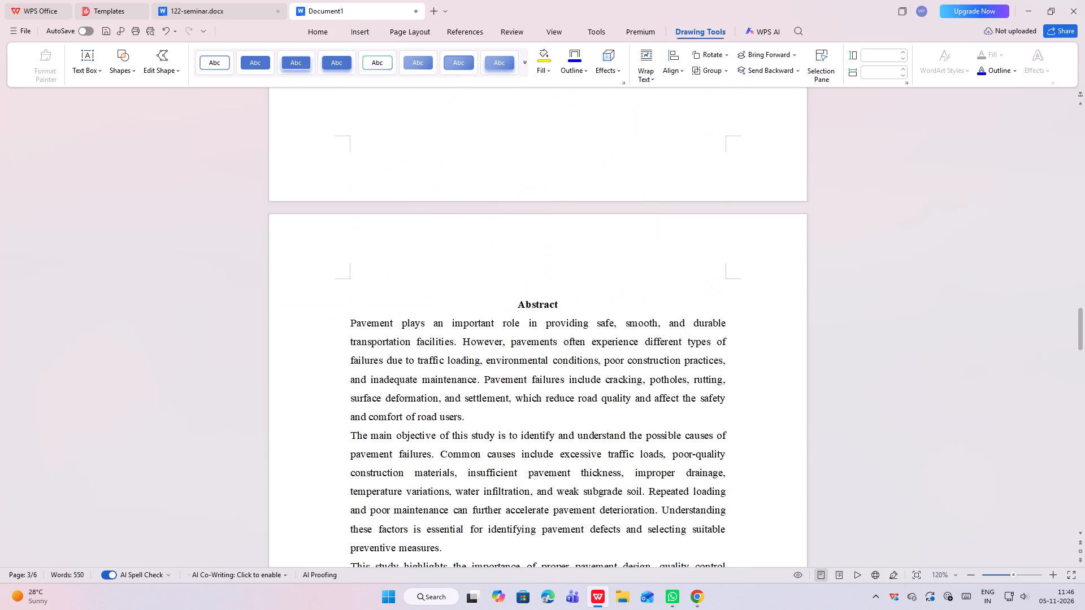
pyautogui.scroll(15, 548, 356)
pyautogui.scroll(-3, 548, 356)
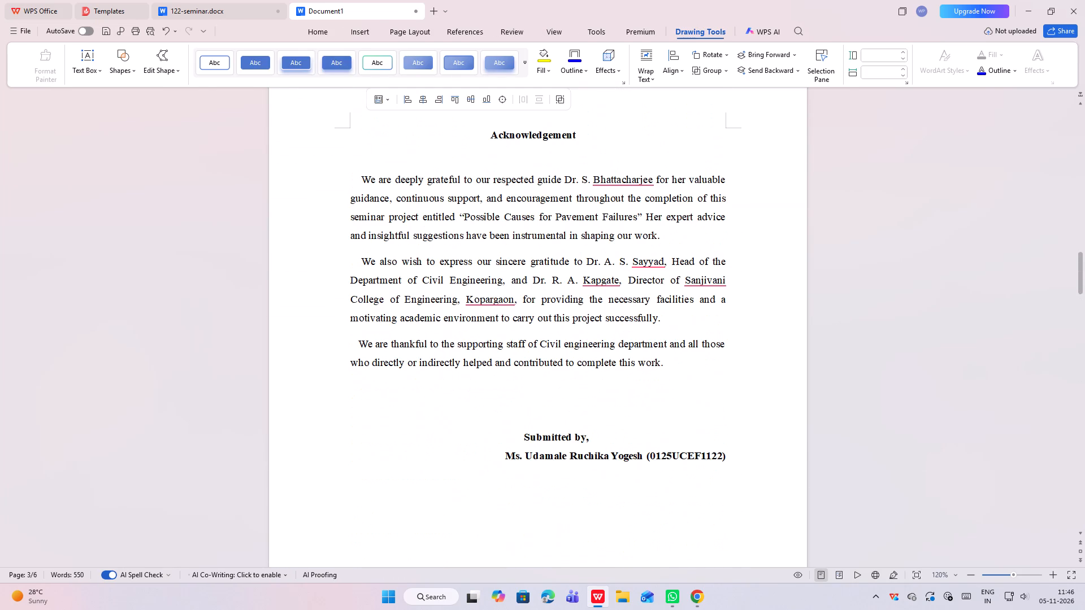
pyautogui.click(521, 439)
pyautogui.press('BackSpace')
pyautogui.press('space')
pyautogui.press('space')
pyautogui.press('space')
pyautogui.press('space')
pyautogui.press('space')
pyautogui.press('space')
pyautogui.press('space')
pyautogui.press('space')
pyautogui.press('space')
pyautogui.press('space')
pyautogui.press('space')
pyautogui.press('space')
pyautogui.press('space')
pyautogui.press('space')
pyautogui.press('space')
pyautogui.press('space')
pyautogui.press('space')
pyautogui.press('space')
pyautogui.press('space')
pyautogui.press('space')
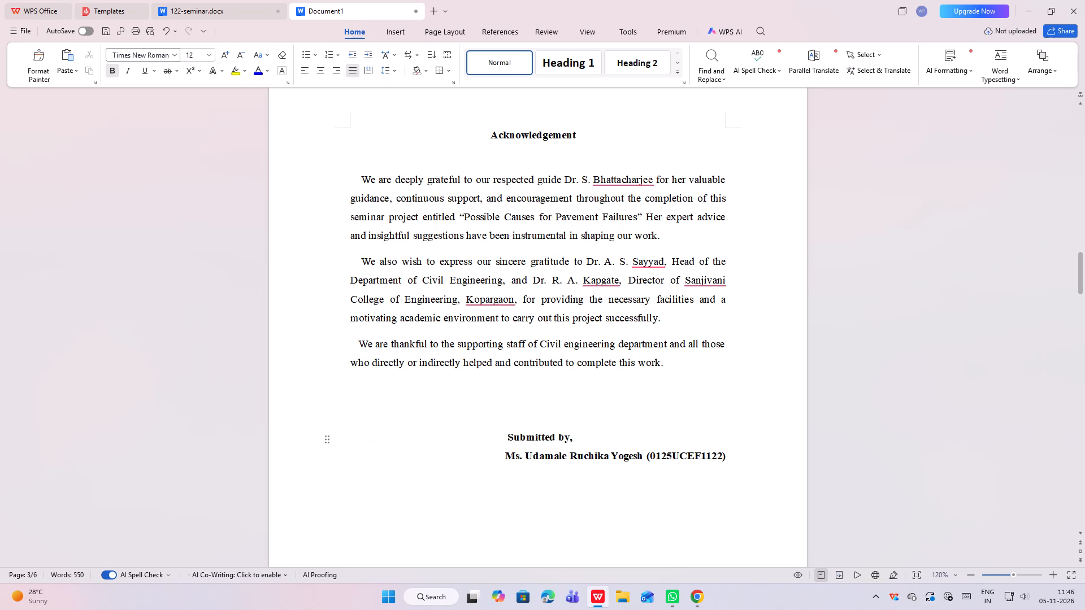
# Move the letter "A" at the start of the title page with leading spaces so it sits centred above "Seminar Report".
pyautogui.scroll(8, 546, 408)
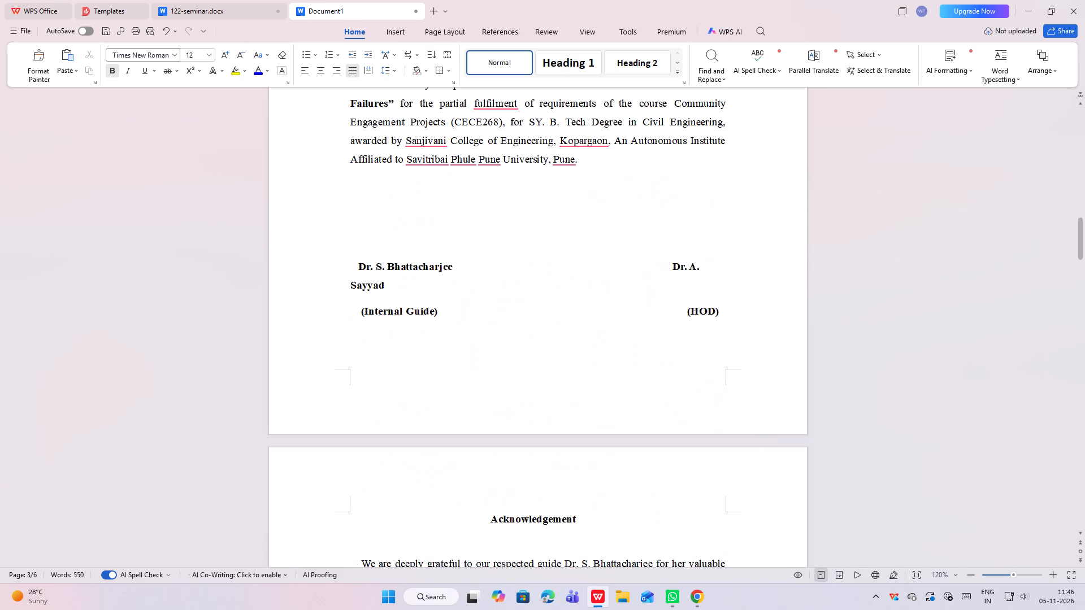
pyautogui.scroll(17, 545, 408)
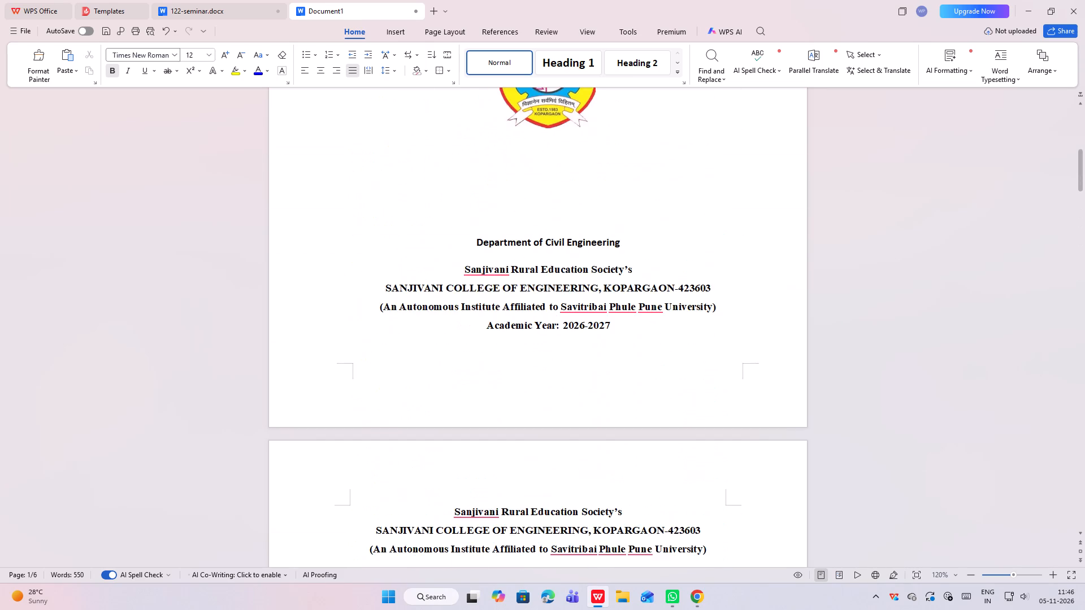
pyautogui.scroll(8, 545, 408)
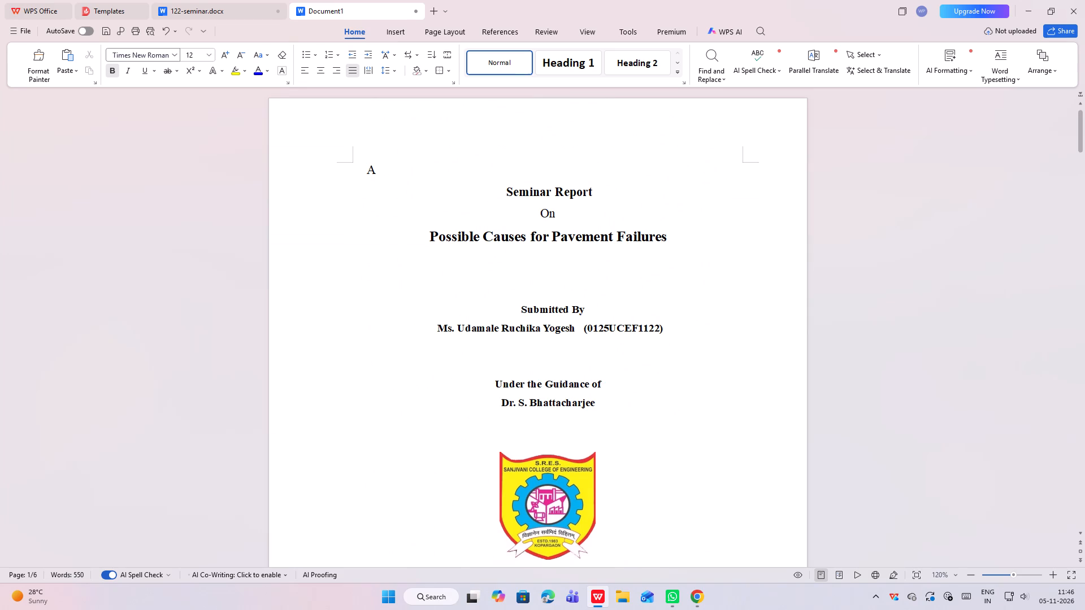
pyautogui.click(357, 178)
pyautogui.press('space')
pyautogui.press('space')
pyautogui.press('space')
pyautogui.press('space')
pyautogui.press('space')
pyautogui.press('space')
pyautogui.press('space')
pyautogui.press('space')
pyautogui.press('space')
pyautogui.press('space')
pyautogui.press('space')
pyautogui.press('space')
pyautogui.press('space')
pyautogui.press('space')
pyautogui.press('space')
pyautogui.press('space')
pyautogui.press('space')
pyautogui.press('space')
pyautogui.press('space')
pyautogui.press('space')
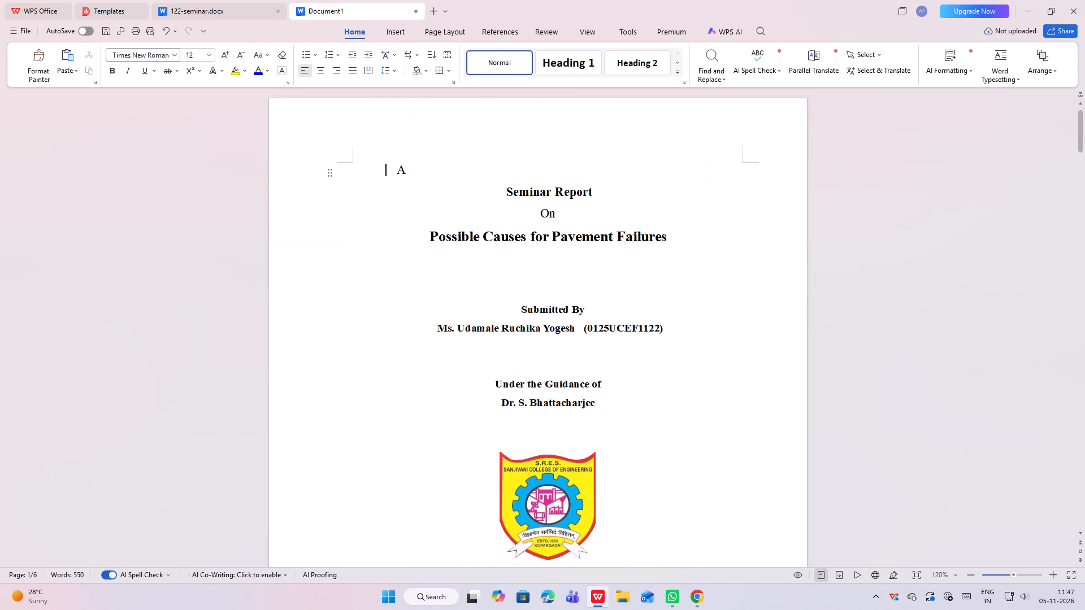
pyautogui.press('space')
pyautogui.press('space')
pyautogui.press('space')
pyautogui.press('space')
pyautogui.press('space')
pyautogui.press('space')
pyautogui.press('space')
# Select the "Seminar Report" line on the title page.
pyautogui.scroll(-1, 464, 332)
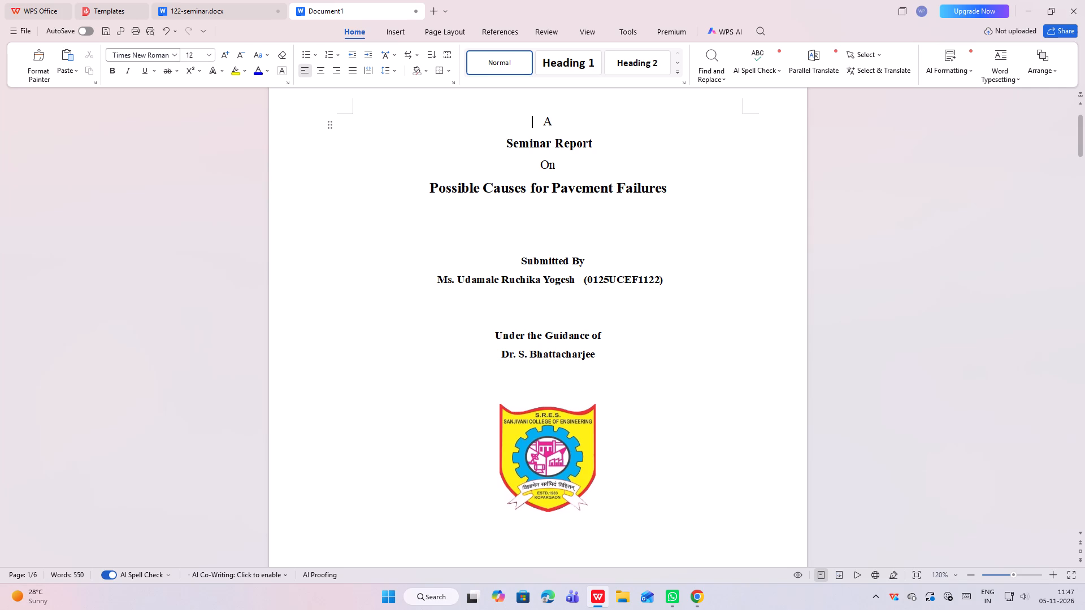
pyautogui.moveTo(504, 149); pyautogui.dragTo(623, 151)
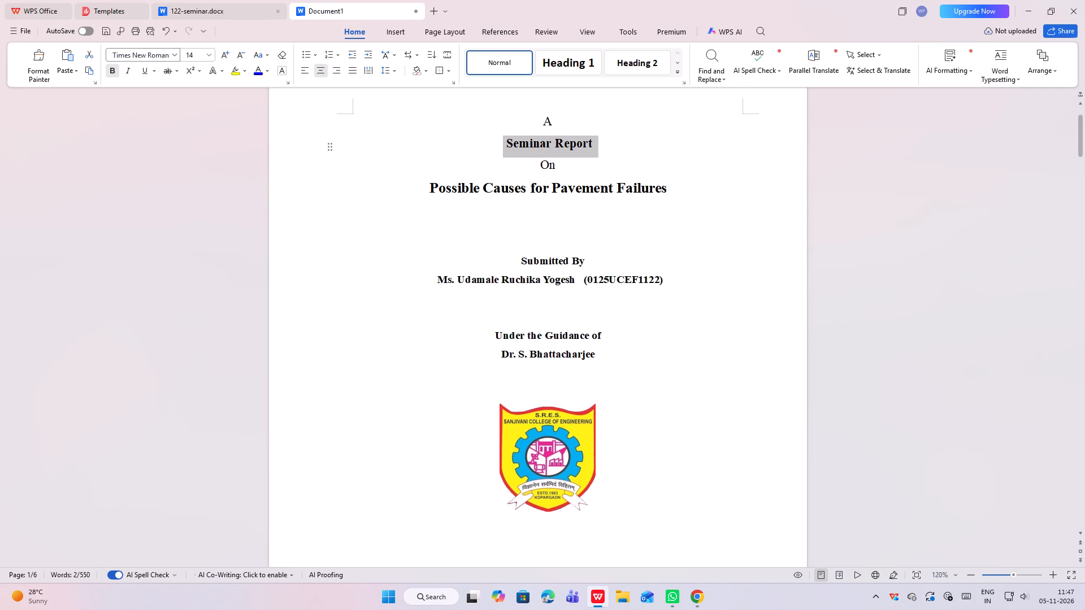
pyautogui.moveTo(623, 151); pyautogui.dragTo(628, 152)
# Set the font size of the "Seminar Report" line on the title page to 12.
pyautogui.click(600, 146)
pyautogui.moveTo(508, 137); pyautogui.dragTo(625, 152)
pyautogui.click(212, 57)
pyautogui.click(202, 153)
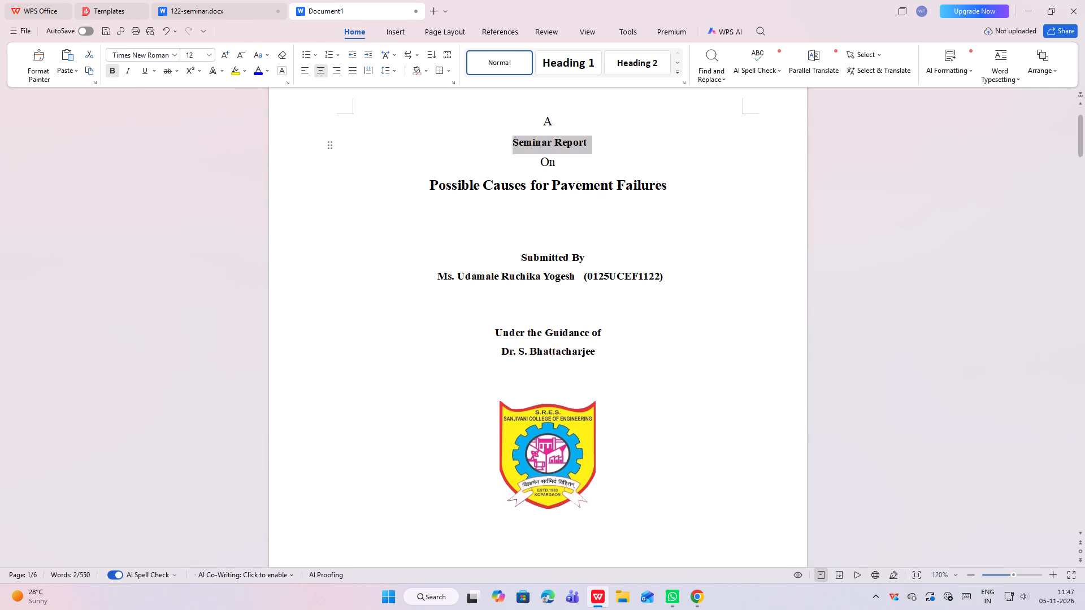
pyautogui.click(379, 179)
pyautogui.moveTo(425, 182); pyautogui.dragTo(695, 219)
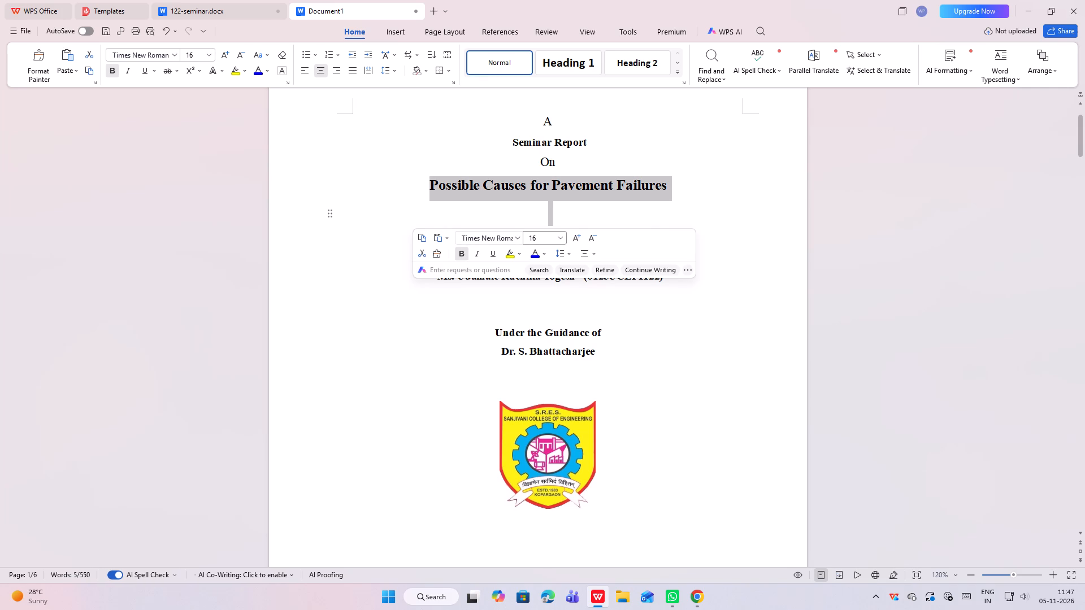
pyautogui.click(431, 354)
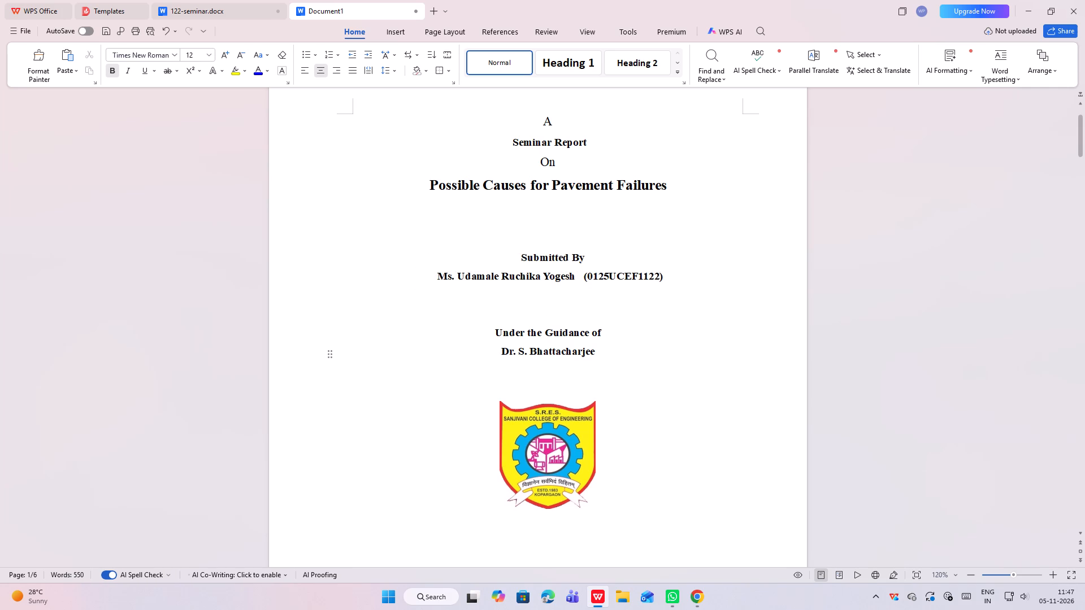
# Change "By" to lowercase "by" in the "Submitted By" line on the title page.
pyautogui.click(579, 257)
pyautogui.press('BackSpace')
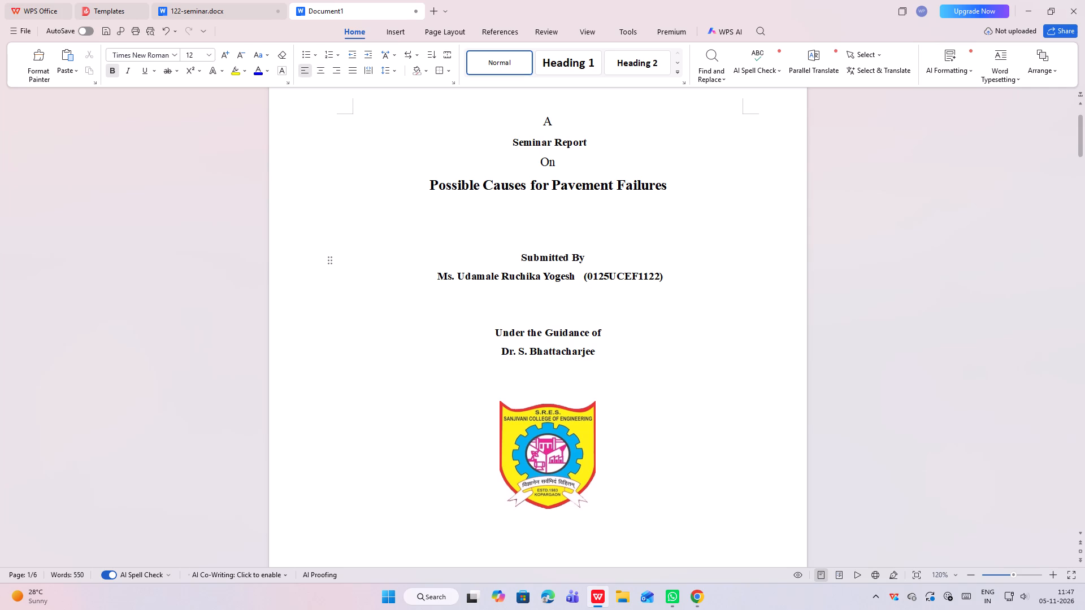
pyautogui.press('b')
pyautogui.press('BackSpace')
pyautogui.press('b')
# Delete the initial "A." before the HOD's surname in the signature row of the Certificate page.
pyautogui.scroll(-1, 576, 365)
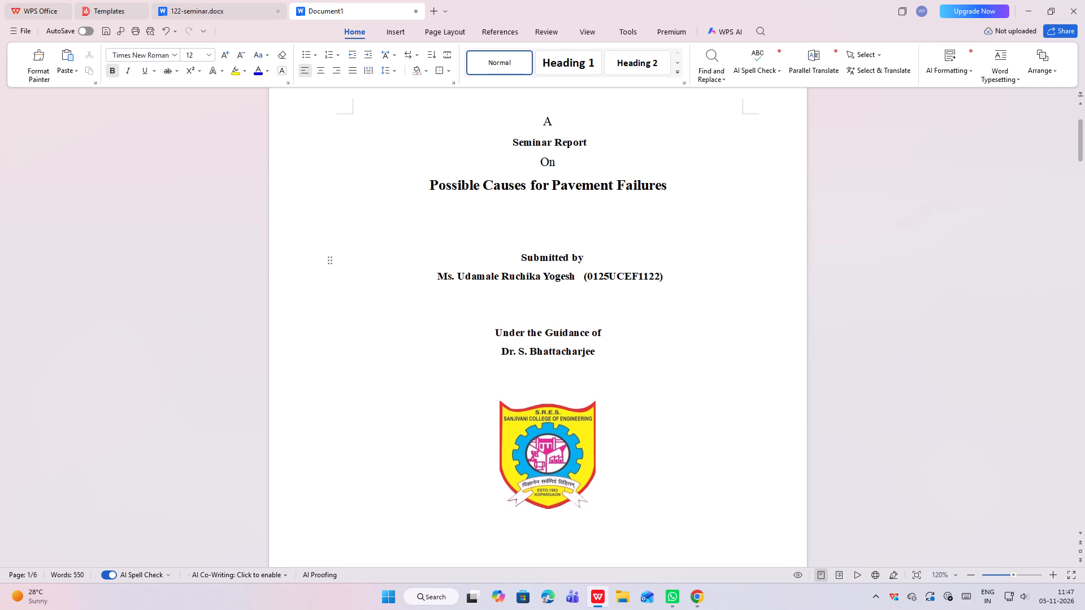
pyautogui.scroll(-11, 576, 365)
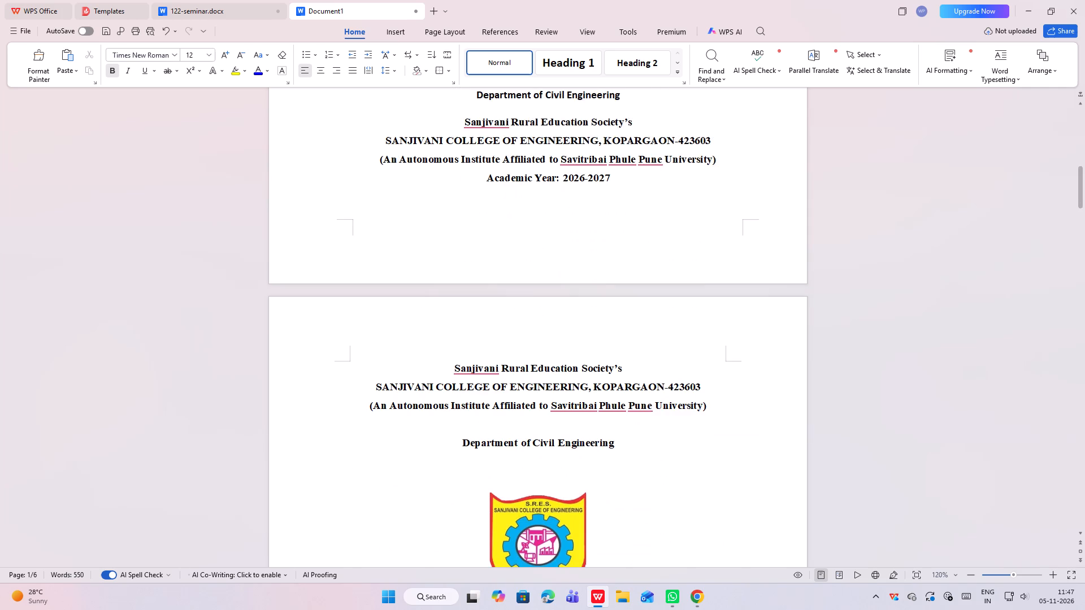
pyautogui.scroll(-6, 576, 365)
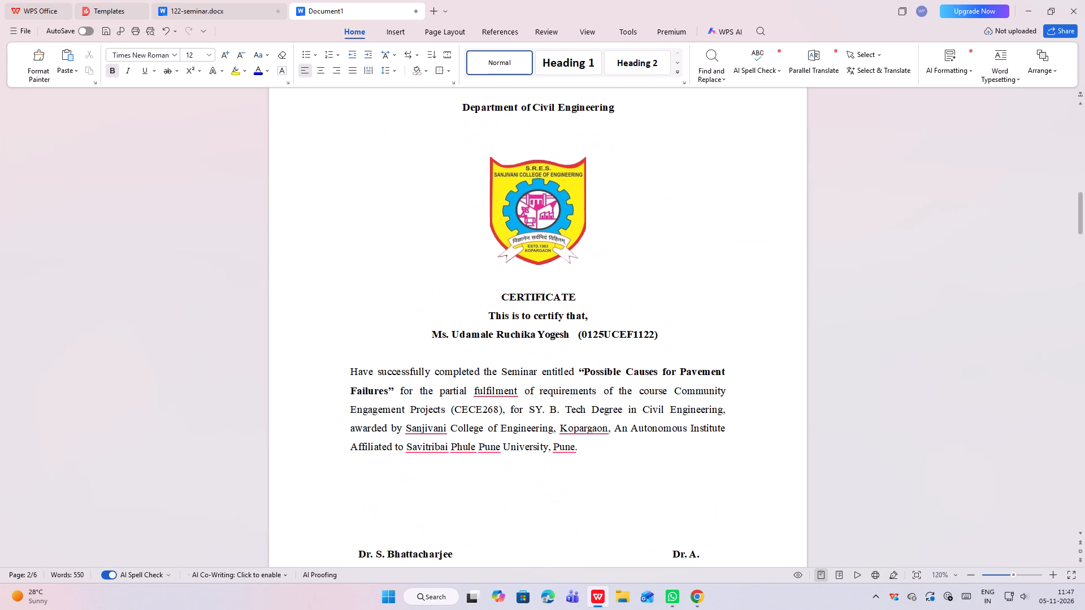
pyautogui.scroll(-2, 534, 338)
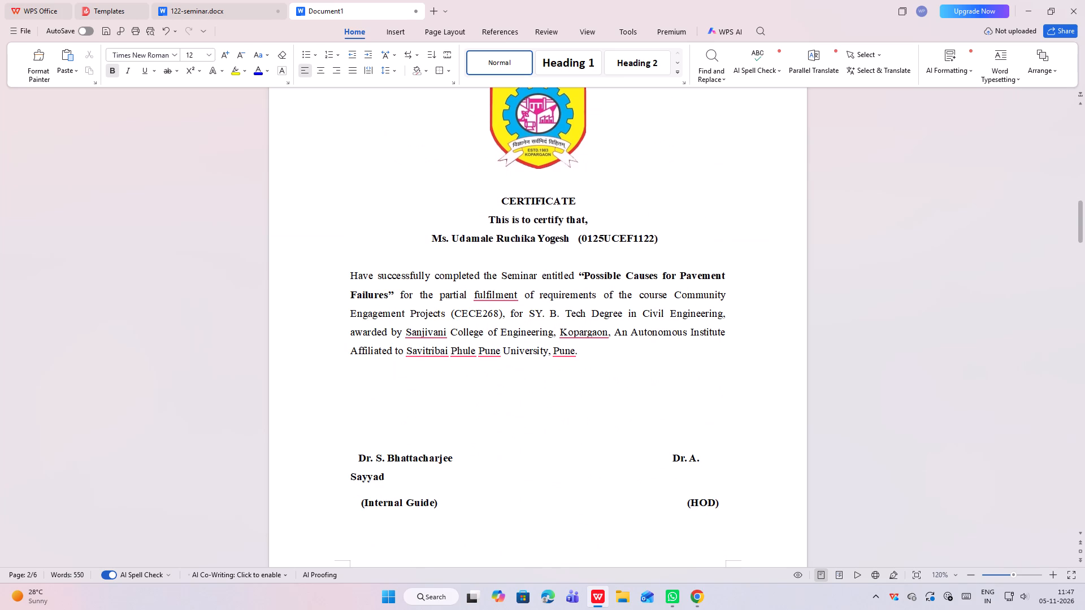
pyautogui.click(351, 476)
pyautogui.press('BackSpace')
pyautogui.press('BackSpace')
pyautogui.press('BackSpace')
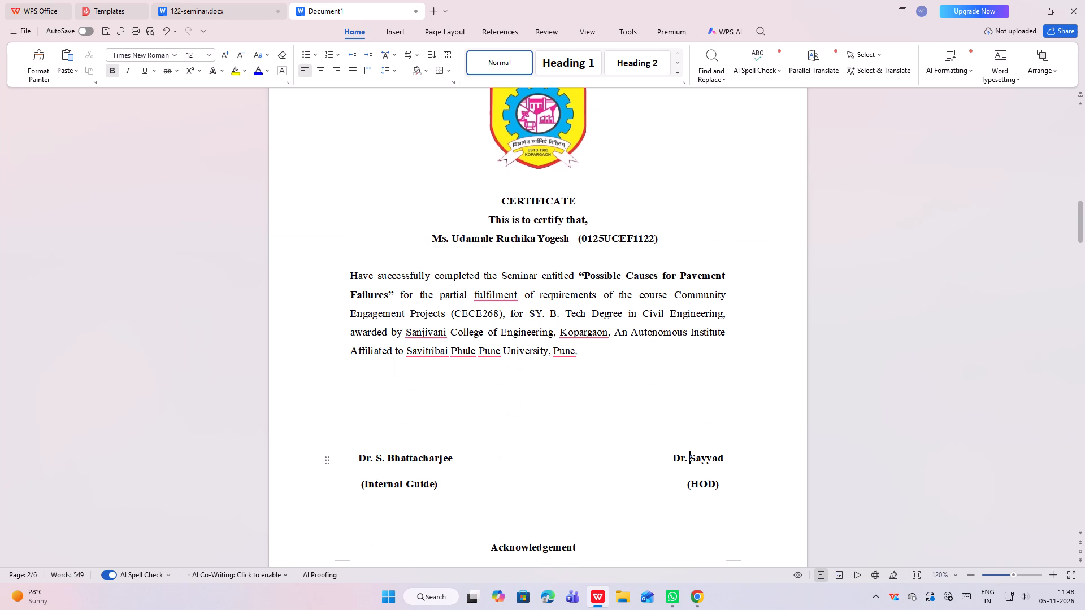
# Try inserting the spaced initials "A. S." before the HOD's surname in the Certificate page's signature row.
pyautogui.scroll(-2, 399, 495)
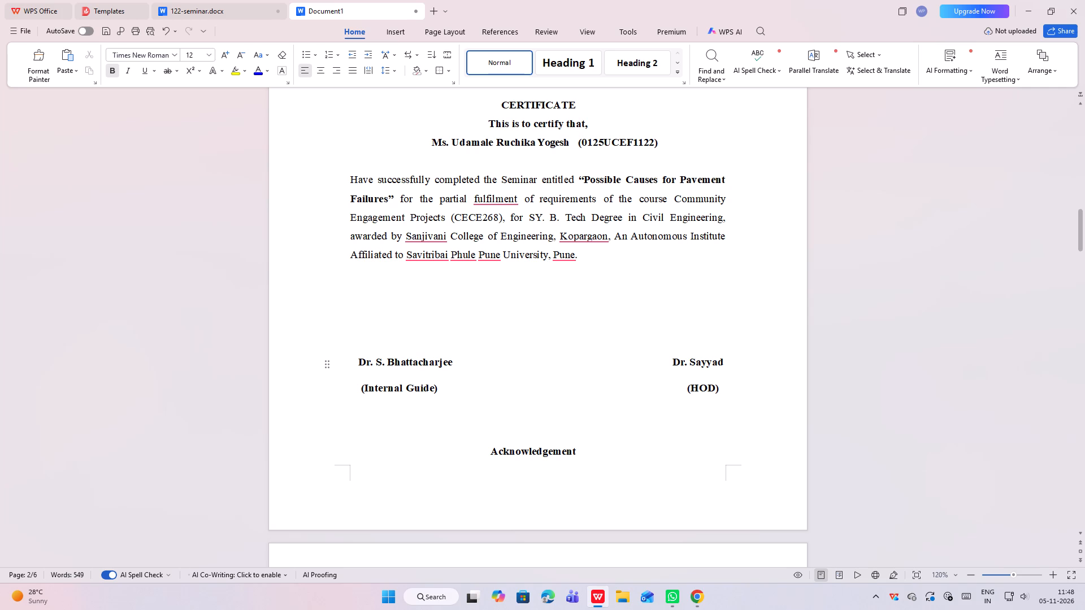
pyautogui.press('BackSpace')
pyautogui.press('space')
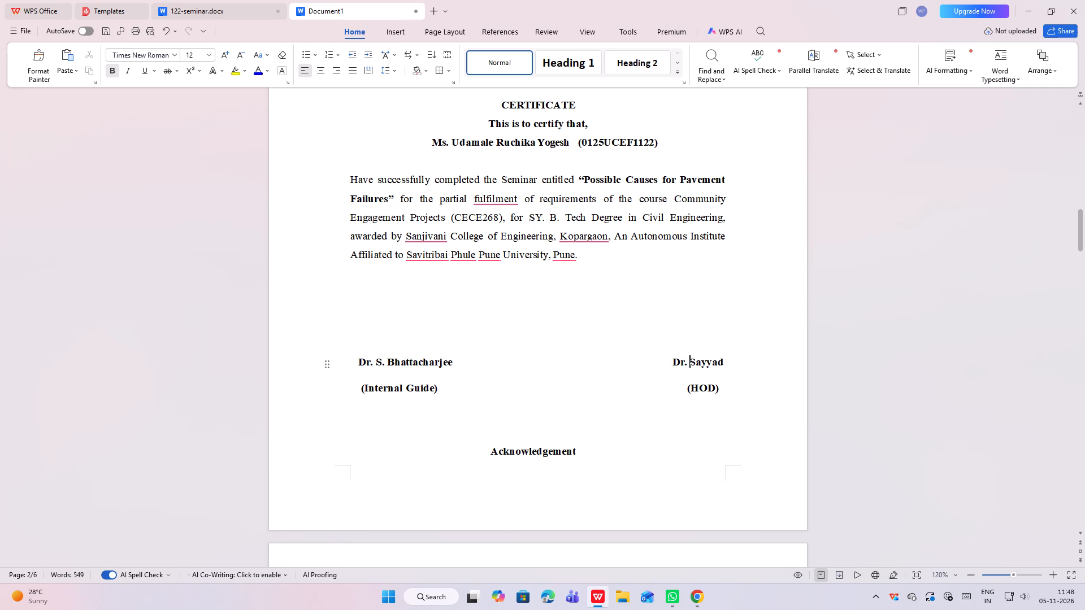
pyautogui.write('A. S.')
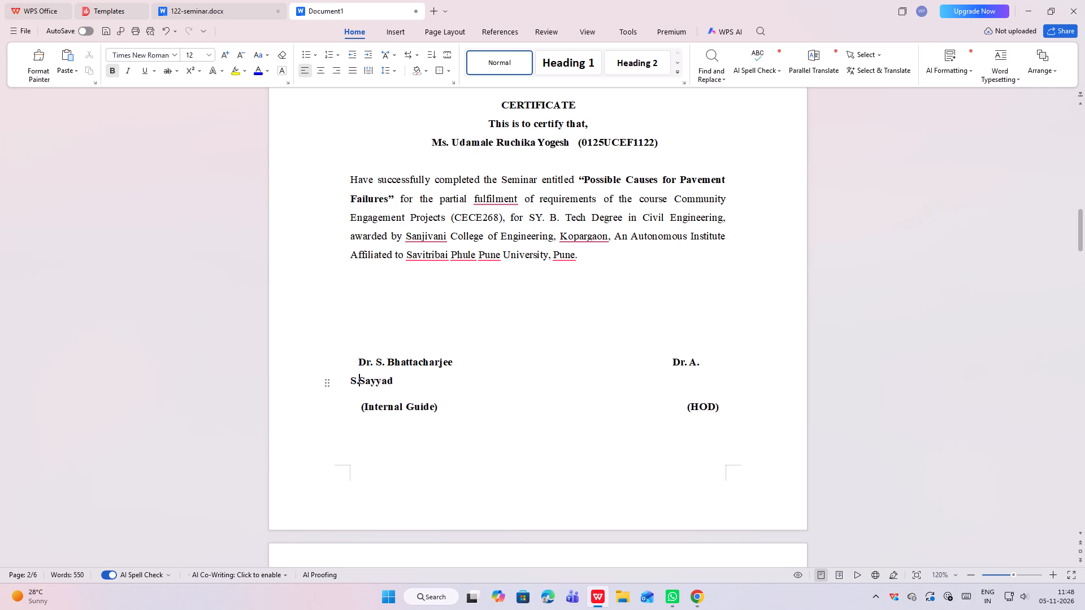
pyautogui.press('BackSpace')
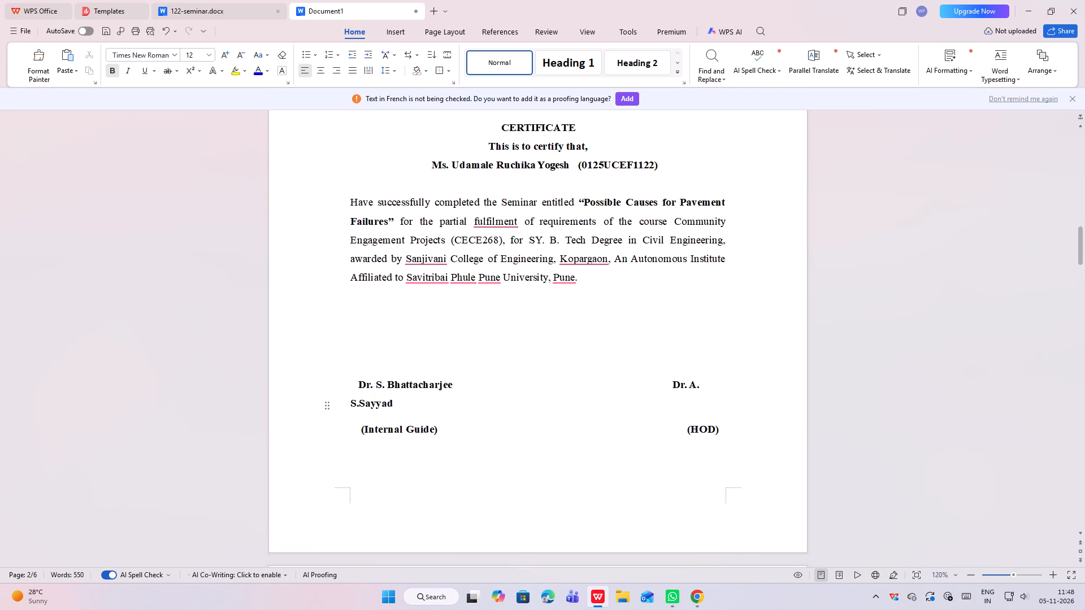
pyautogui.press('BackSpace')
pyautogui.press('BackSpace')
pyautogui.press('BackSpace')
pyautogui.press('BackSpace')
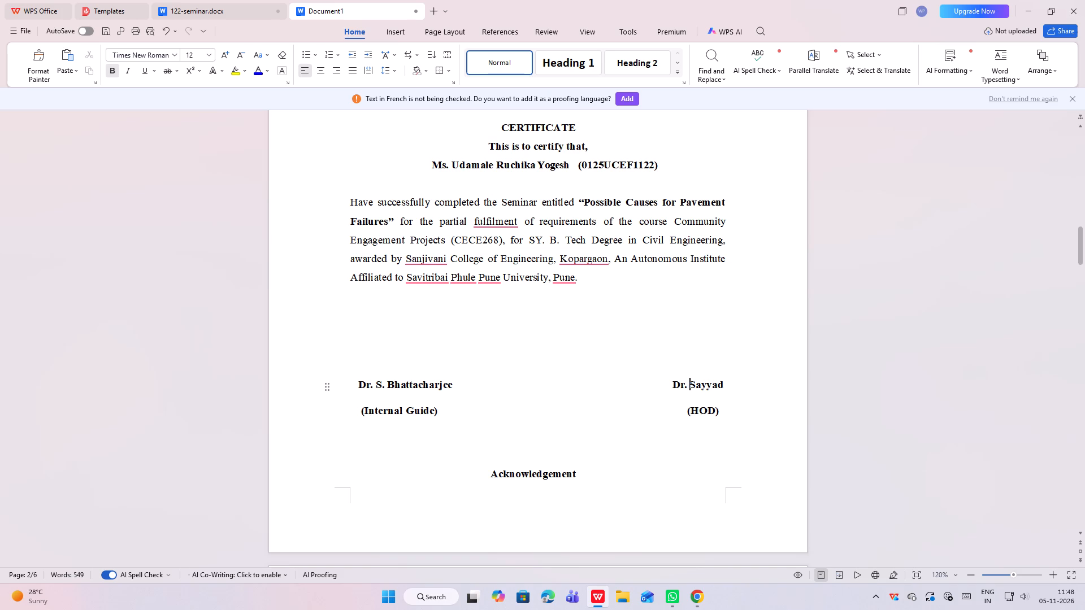
# Replace the space after "Dr." in the HOD's name with the unspaced initials "A.S.".
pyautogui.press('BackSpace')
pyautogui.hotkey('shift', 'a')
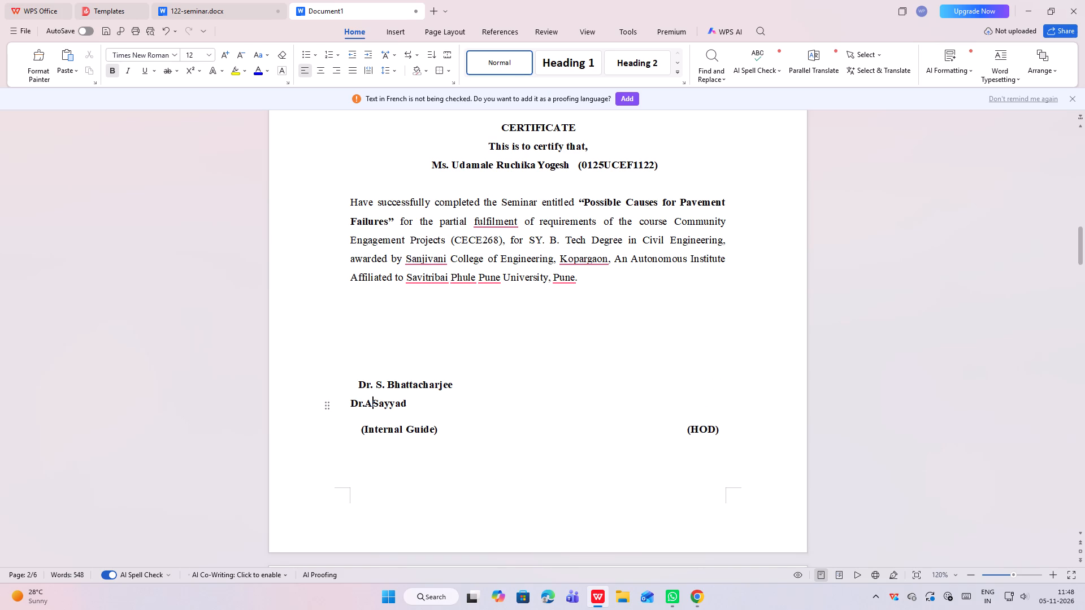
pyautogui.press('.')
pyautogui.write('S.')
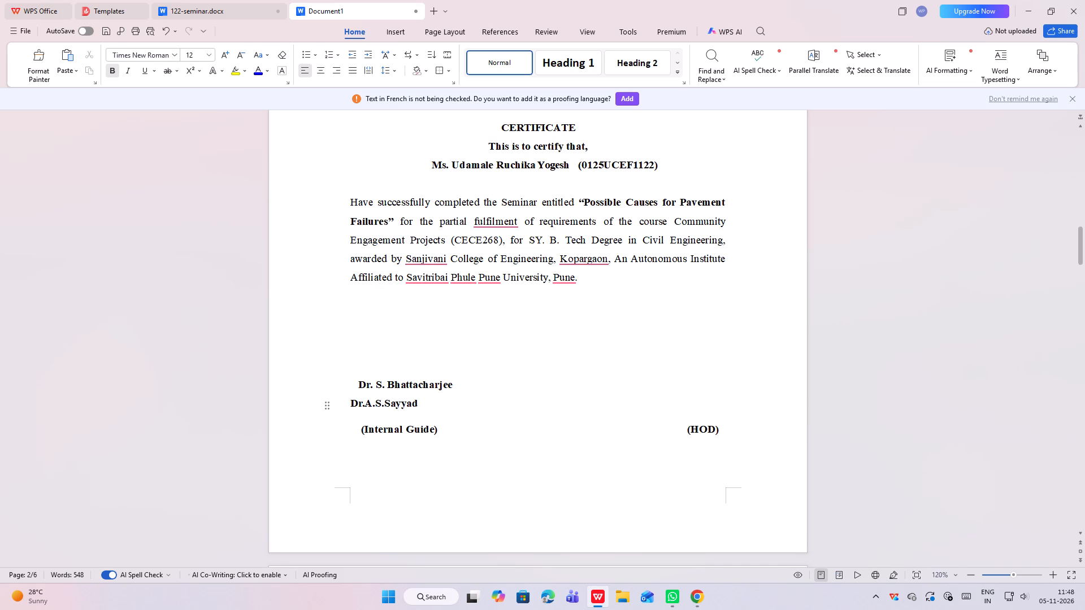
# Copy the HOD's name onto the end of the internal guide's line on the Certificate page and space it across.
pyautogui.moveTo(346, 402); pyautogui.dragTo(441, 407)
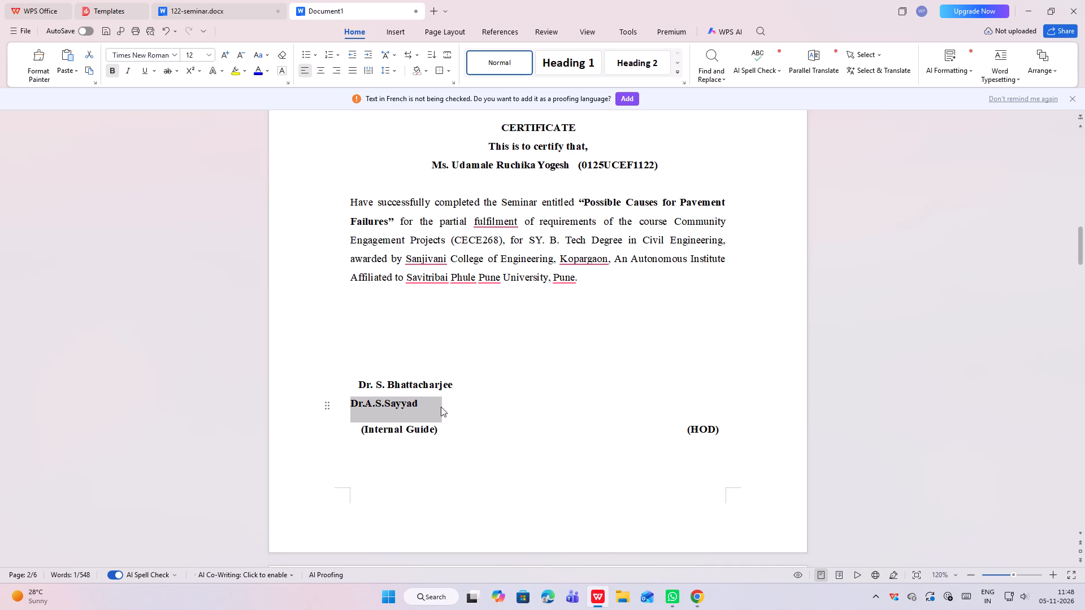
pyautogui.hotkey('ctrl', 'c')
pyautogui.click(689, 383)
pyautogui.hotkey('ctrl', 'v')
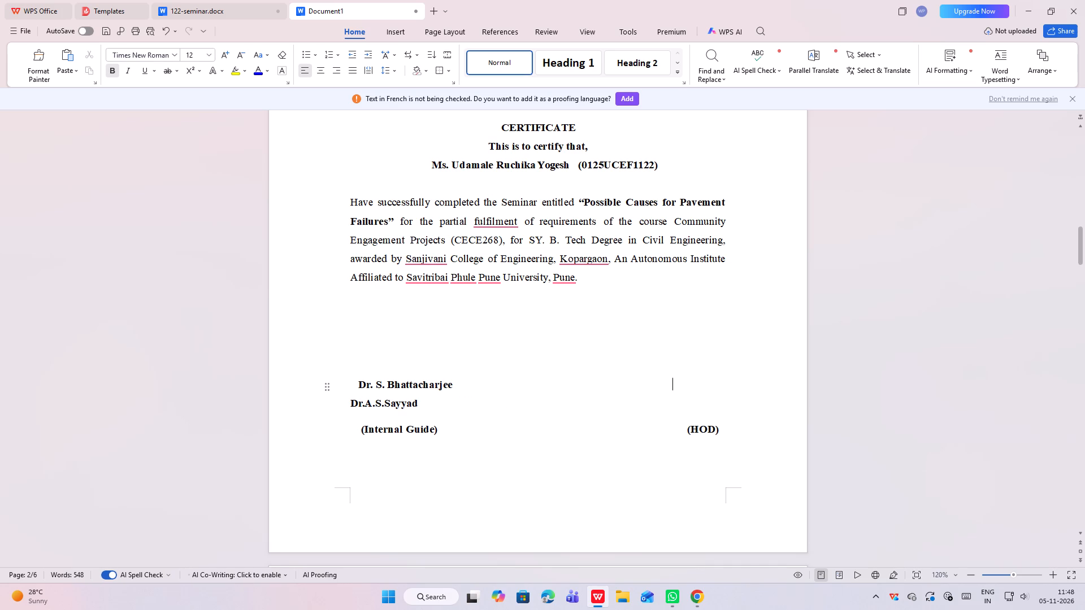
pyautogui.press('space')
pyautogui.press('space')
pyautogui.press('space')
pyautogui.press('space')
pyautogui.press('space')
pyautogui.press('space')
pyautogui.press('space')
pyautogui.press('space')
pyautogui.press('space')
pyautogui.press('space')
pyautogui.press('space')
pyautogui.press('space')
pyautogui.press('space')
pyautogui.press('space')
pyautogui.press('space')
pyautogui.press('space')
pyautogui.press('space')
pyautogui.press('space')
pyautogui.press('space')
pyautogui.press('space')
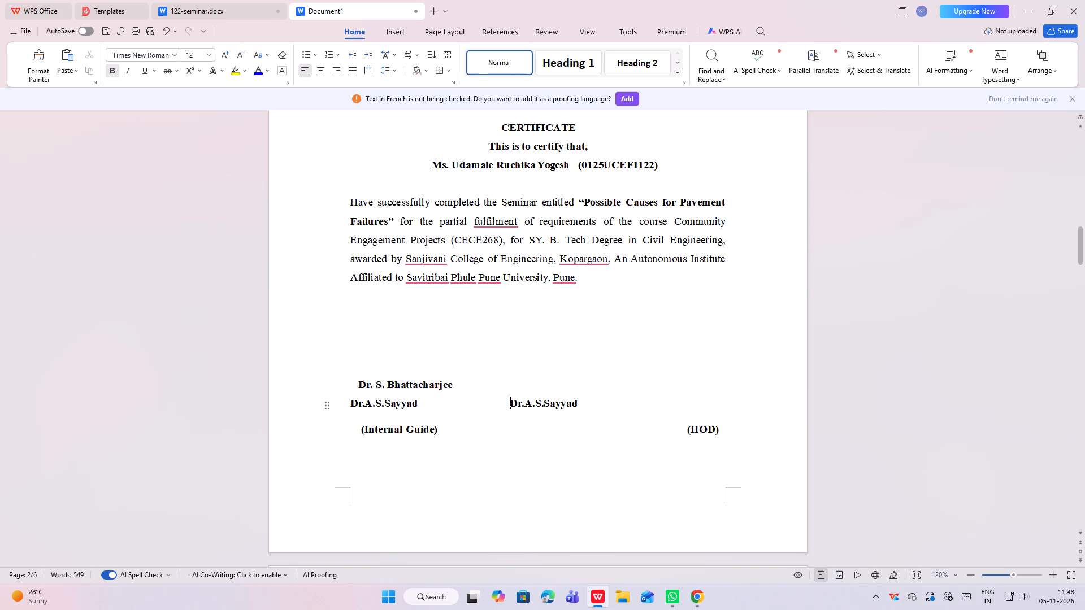
# Delete the signature block with the internal guide and HOD names below the certificate text.
pyautogui.moveTo(342, 380); pyautogui.dragTo(683, 444)
pyautogui.press('Delete')
# Insert blank lines before the Acknowledgement heading to move it onto the page after the Certificate.
pyautogui.click(471, 424)
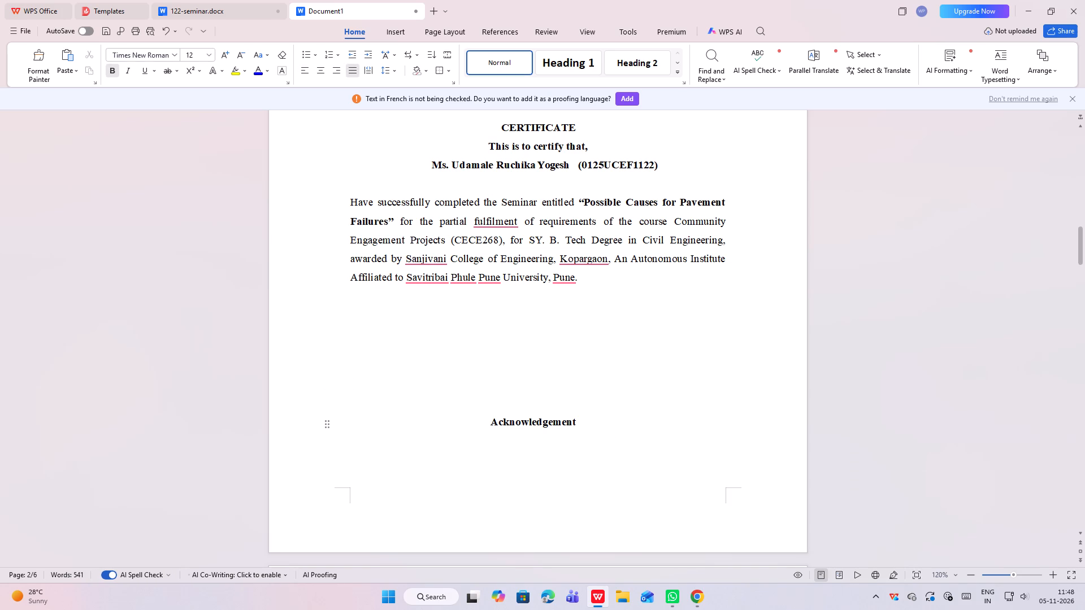
pyautogui.press('Return')
pyautogui.press('Return')
pyautogui.press('Return')
pyautogui.press('Return')
pyautogui.press('Return')
pyautogui.scroll(-1, 500, 418)
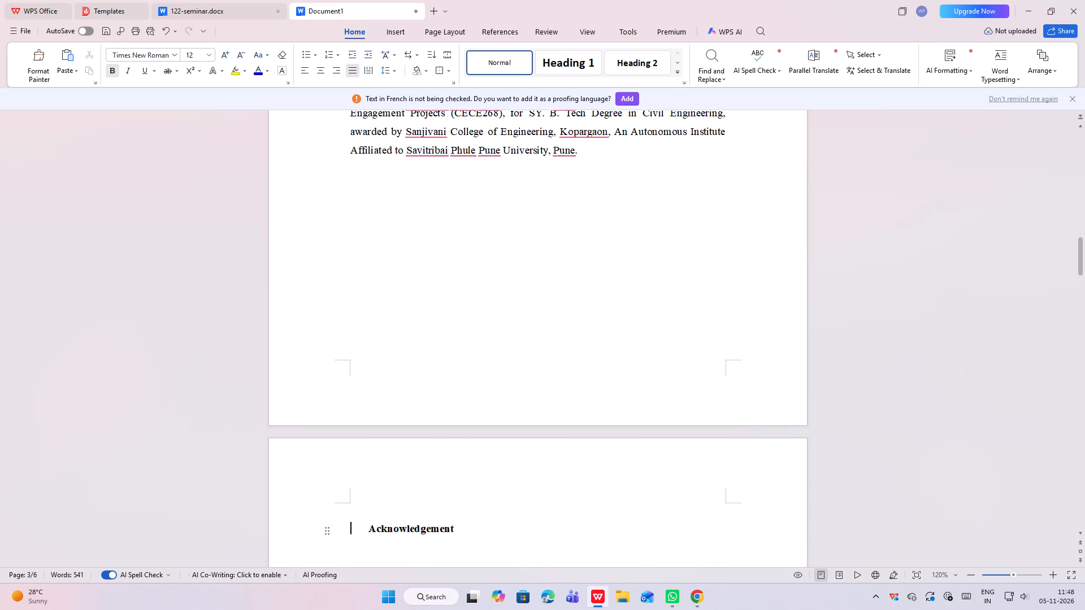
pyautogui.scroll(-2, 500, 418)
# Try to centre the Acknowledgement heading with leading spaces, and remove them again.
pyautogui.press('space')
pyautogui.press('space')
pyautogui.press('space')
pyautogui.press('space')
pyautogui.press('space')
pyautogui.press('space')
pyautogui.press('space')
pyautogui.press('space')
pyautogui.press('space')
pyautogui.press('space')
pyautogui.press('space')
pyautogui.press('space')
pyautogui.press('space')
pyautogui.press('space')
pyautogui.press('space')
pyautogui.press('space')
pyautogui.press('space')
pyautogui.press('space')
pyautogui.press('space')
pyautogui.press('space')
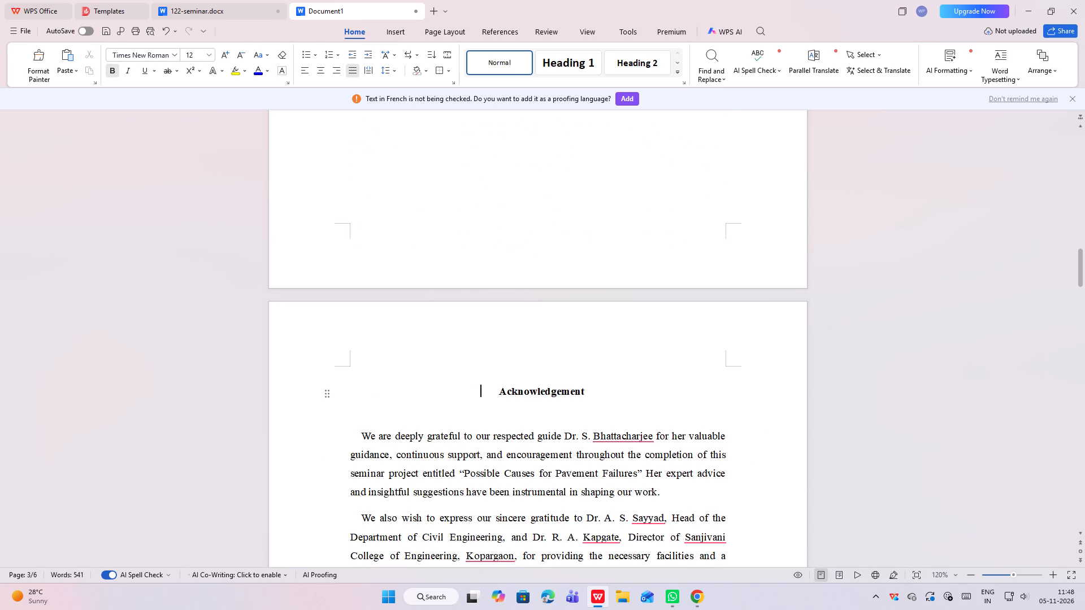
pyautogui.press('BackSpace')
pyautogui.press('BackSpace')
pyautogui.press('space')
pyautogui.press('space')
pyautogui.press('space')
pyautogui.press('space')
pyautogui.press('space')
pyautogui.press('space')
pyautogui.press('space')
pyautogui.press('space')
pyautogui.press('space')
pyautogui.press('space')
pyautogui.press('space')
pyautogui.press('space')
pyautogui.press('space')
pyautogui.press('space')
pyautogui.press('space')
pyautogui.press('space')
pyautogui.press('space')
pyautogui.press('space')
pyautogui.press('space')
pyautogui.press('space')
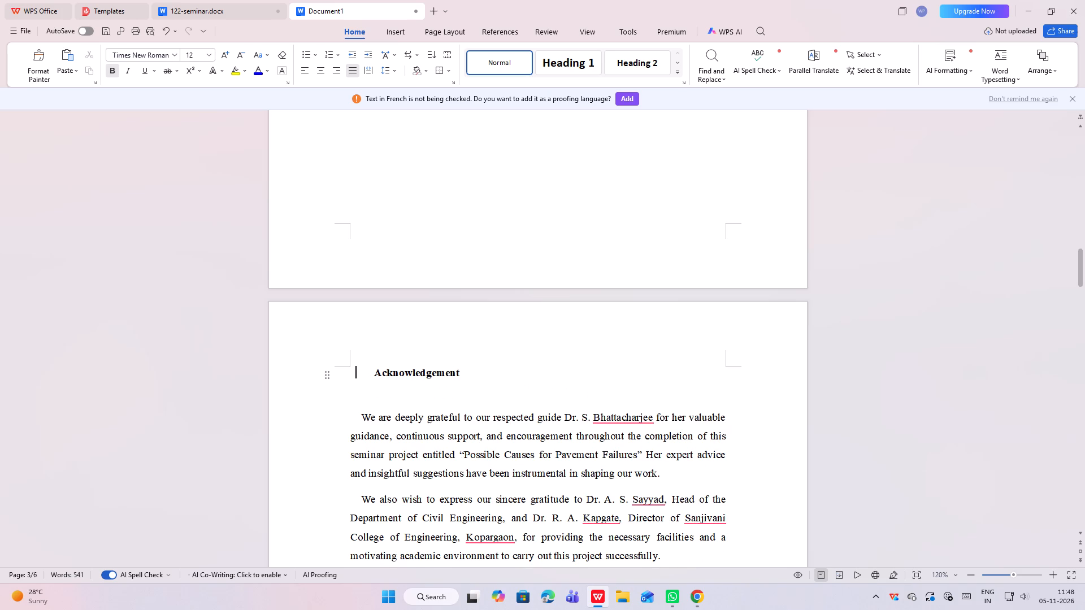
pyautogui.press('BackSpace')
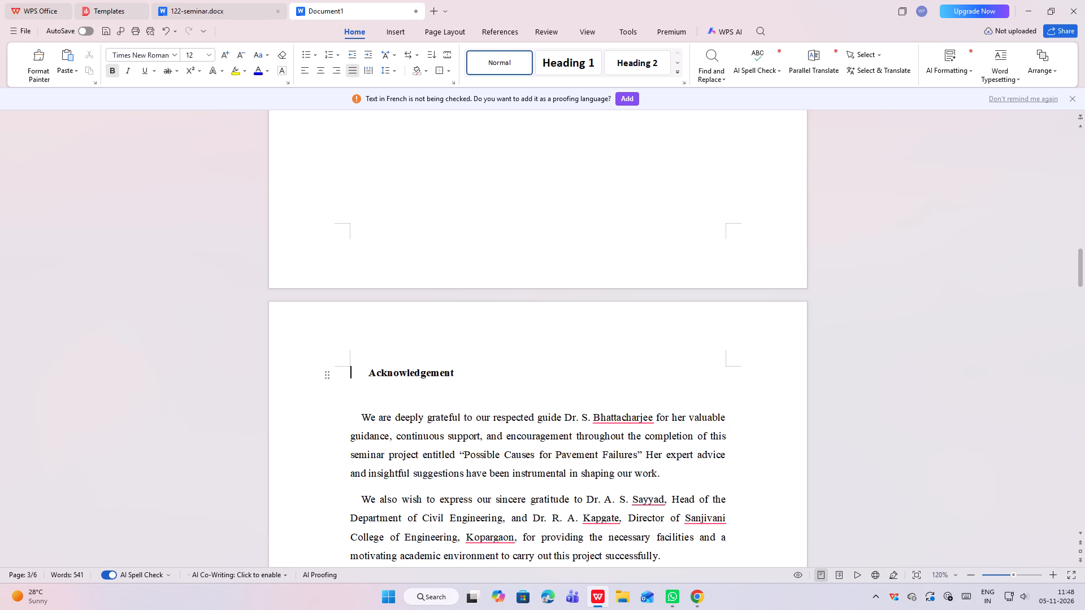
# Centre-align the Acknowledgement heading.
pyautogui.moveTo(366, 374); pyautogui.dragTo(479, 380)
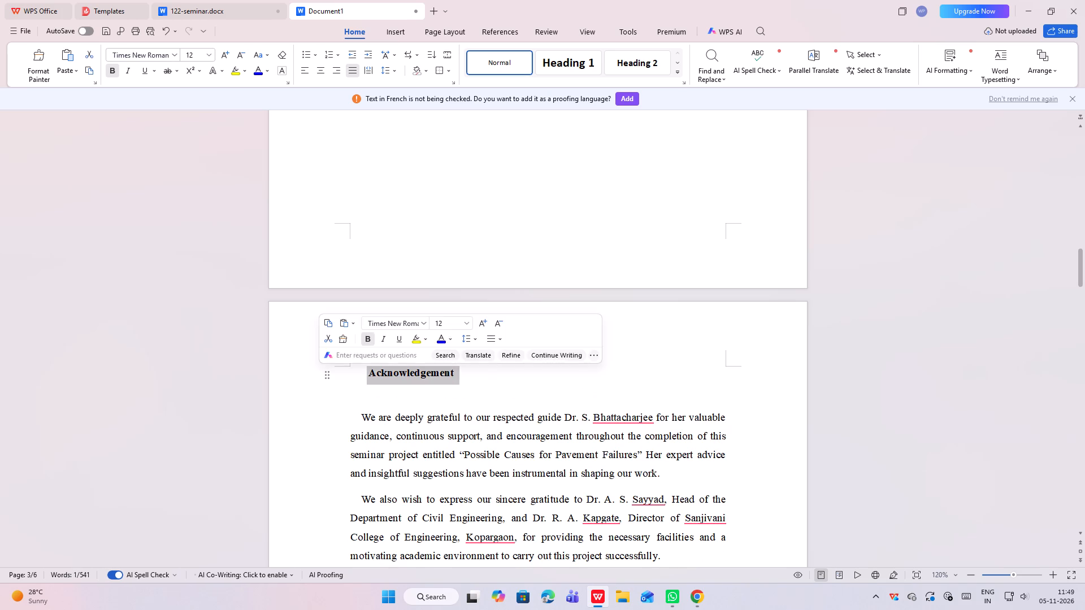
pyautogui.click(320, 72)
pyautogui.click(451, 340)
# Copy the internal guide and HOD signature block from the Certificate page of 122-seminar.docx.
pyautogui.scroll(1, 558, 294)
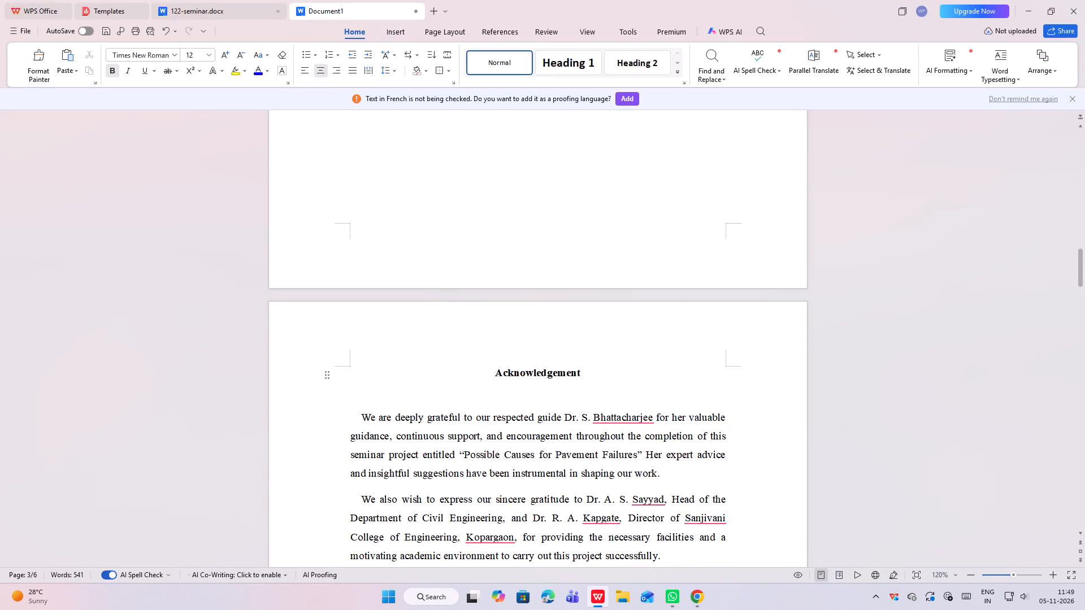
pyautogui.scroll(4, 558, 294)
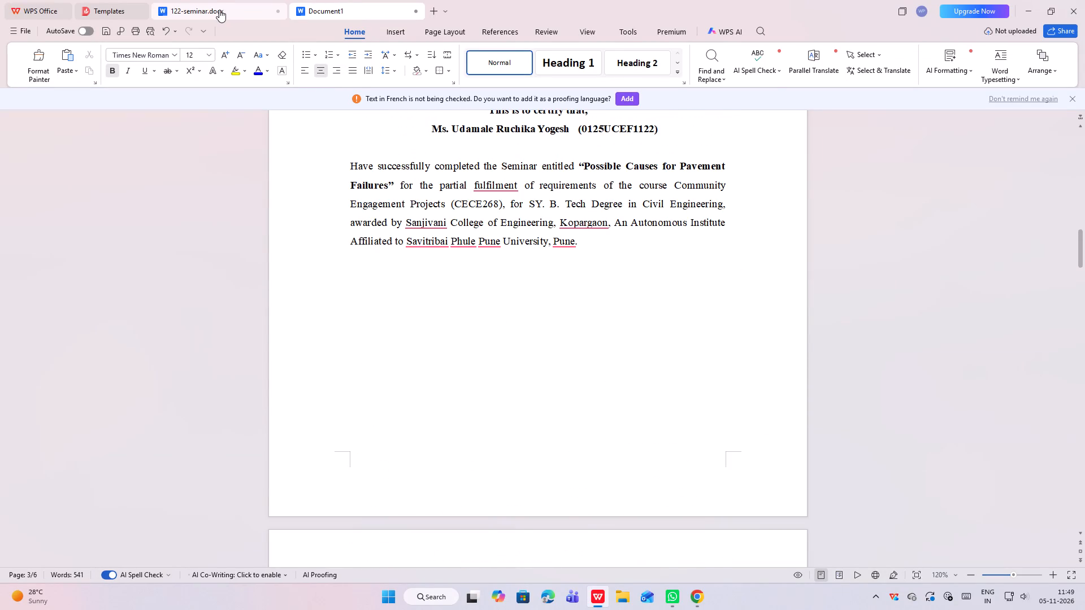
pyautogui.click(219, 10)
pyautogui.scroll(8, 454, 341)
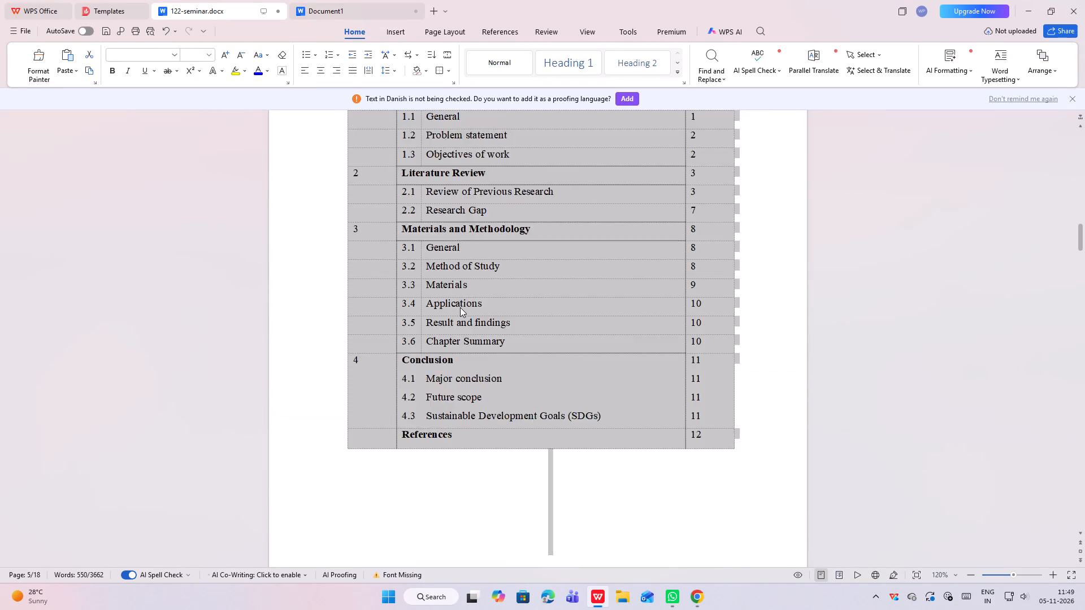
pyautogui.scroll(15, 460, 307)
pyautogui.scroll(16, 460, 307)
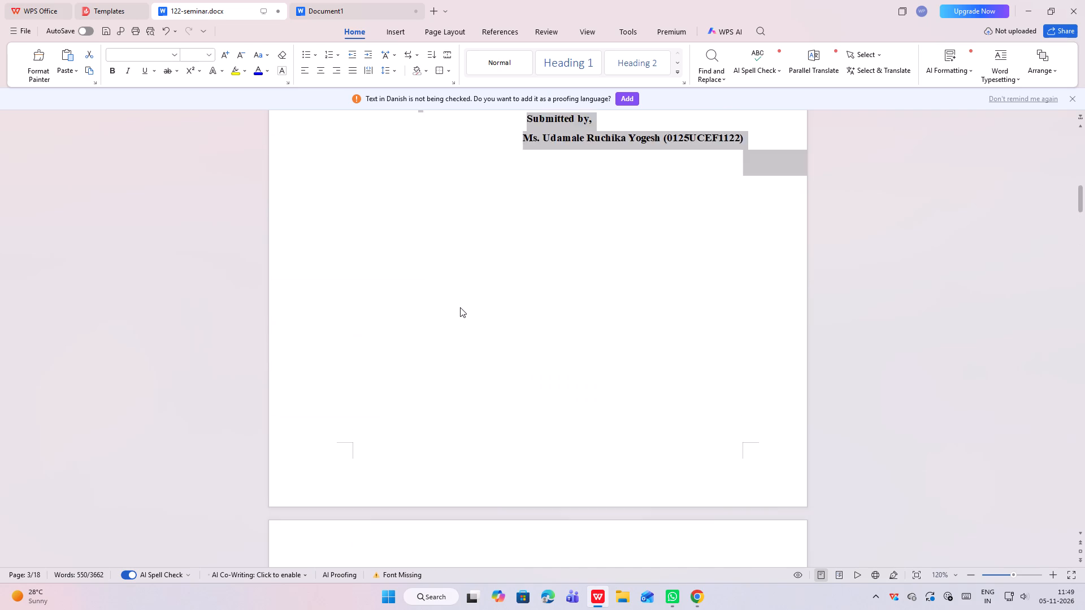
pyautogui.scroll(6, 460, 307)
pyautogui.scroll(-18, 460, 307)
pyautogui.scroll(1, 460, 307)
pyautogui.scroll(-17, 460, 307)
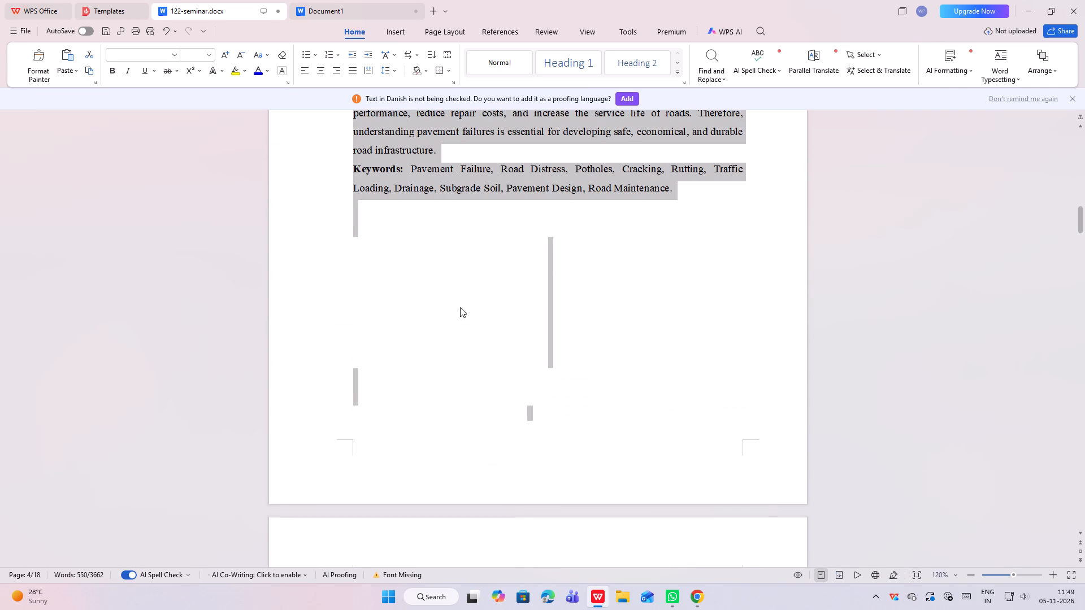
pyautogui.scroll(-3, 460, 307)
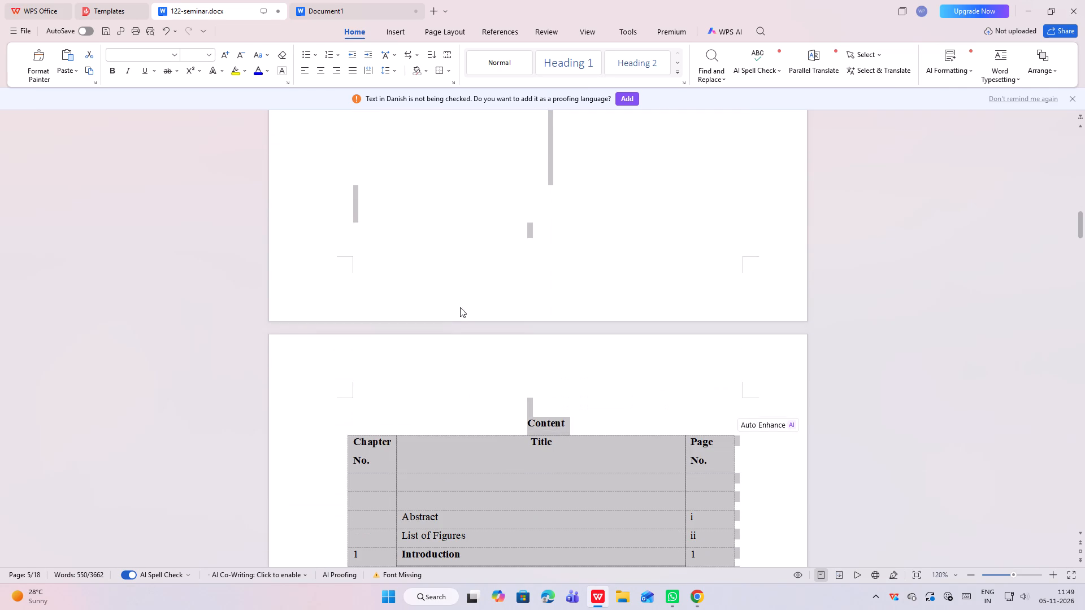
pyautogui.scroll(-20, 460, 307)
pyautogui.scroll(-8, 460, 307)
pyautogui.scroll(3, 460, 307)
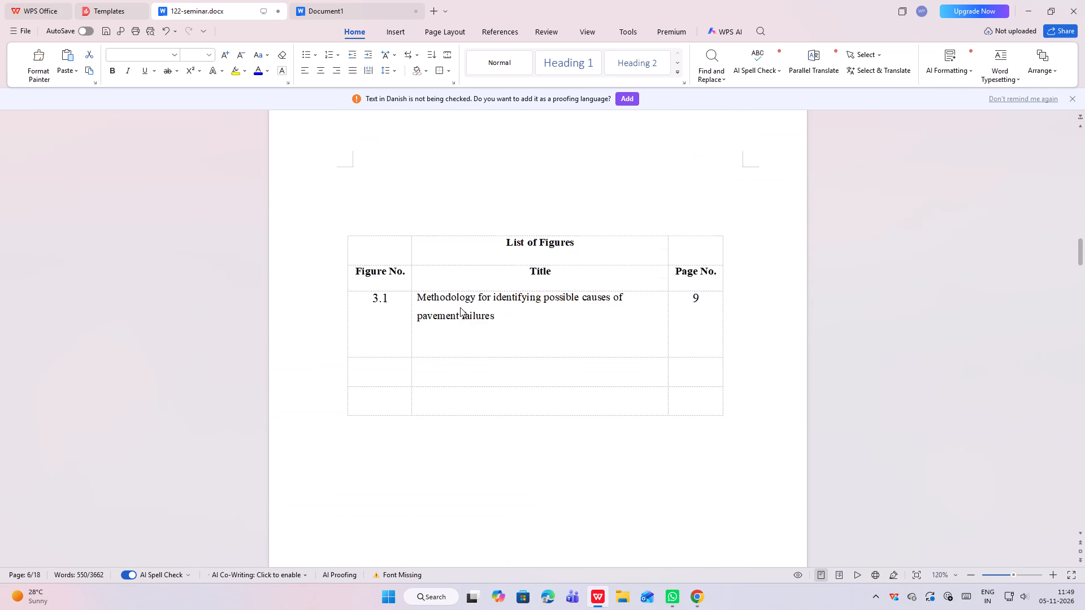
pyautogui.scroll(20, 460, 307)
pyautogui.scroll(20, 460, 307)
pyautogui.scroll(20, 460, 307)
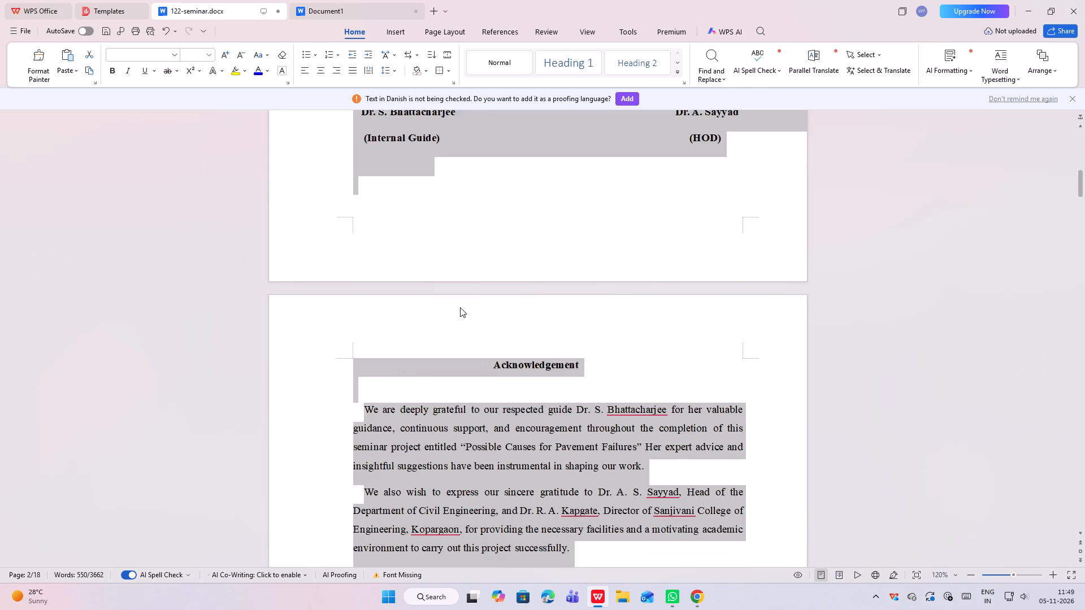
pyautogui.scroll(8, 460, 307)
pyautogui.scroll(-2, 460, 307)
pyautogui.click(347, 386)
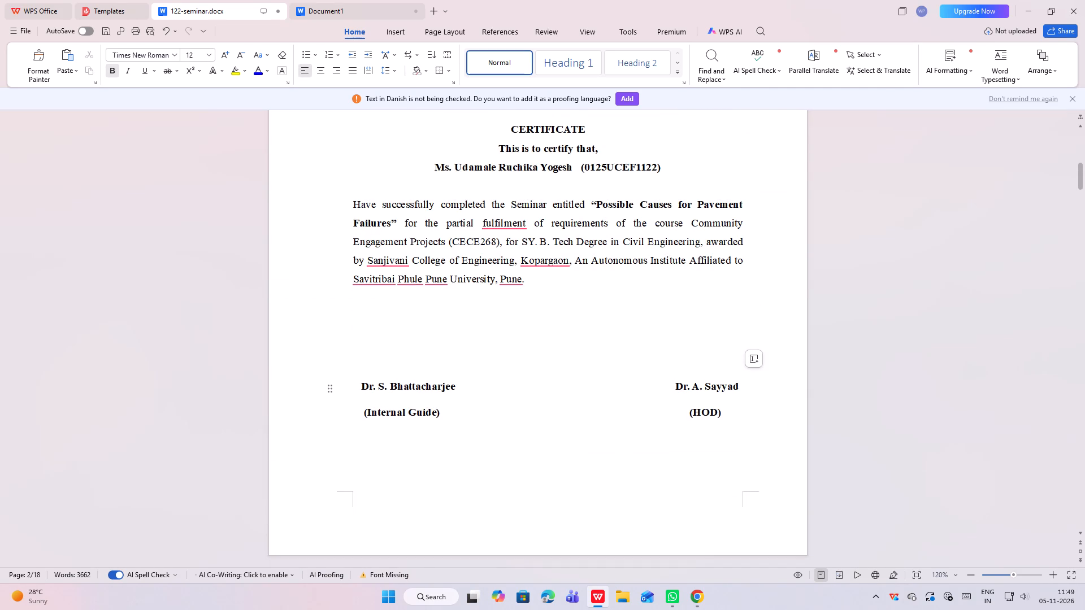
pyautogui.moveTo(361, 385); pyautogui.dragTo(747, 485)
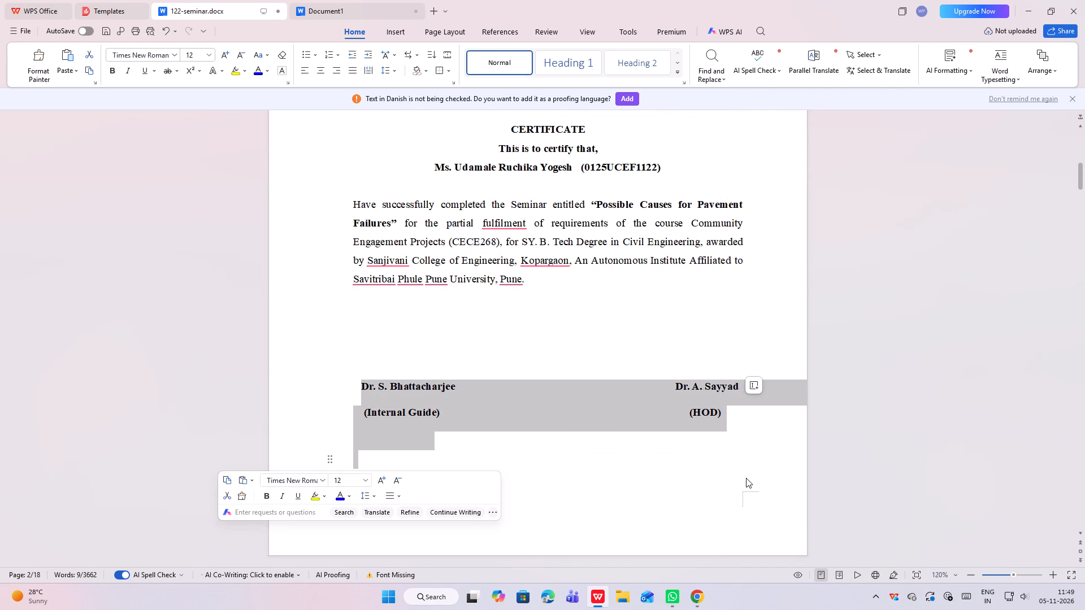
pyautogui.hotkey('ctrl', 'c')
# Paste the signature block a few lines below the certificate text in Document1.
pyautogui.click(375, 6)
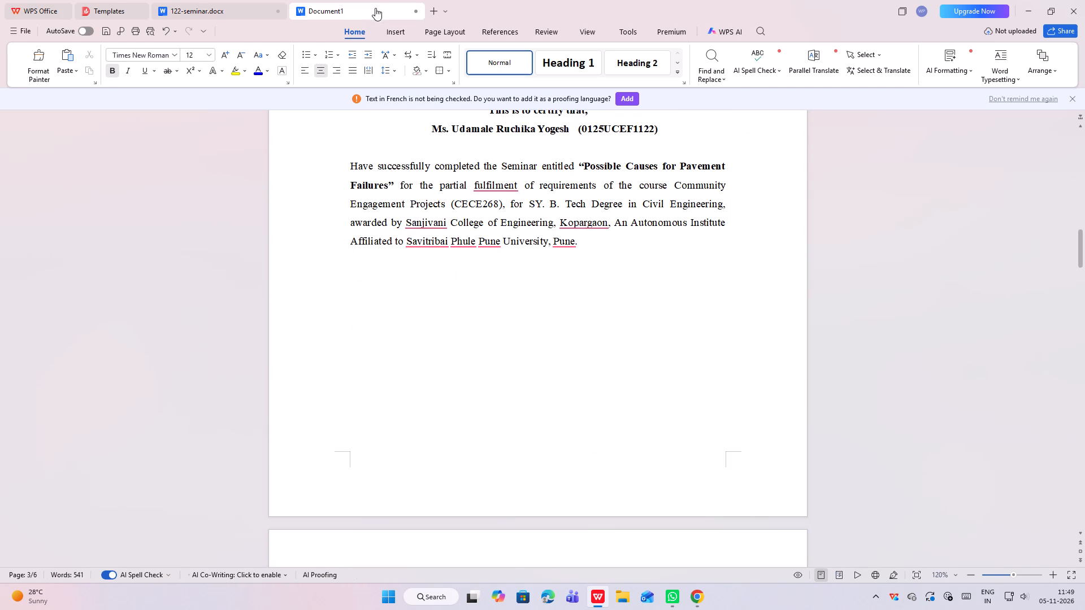
pyautogui.click(402, 345)
pyautogui.click(390, 361)
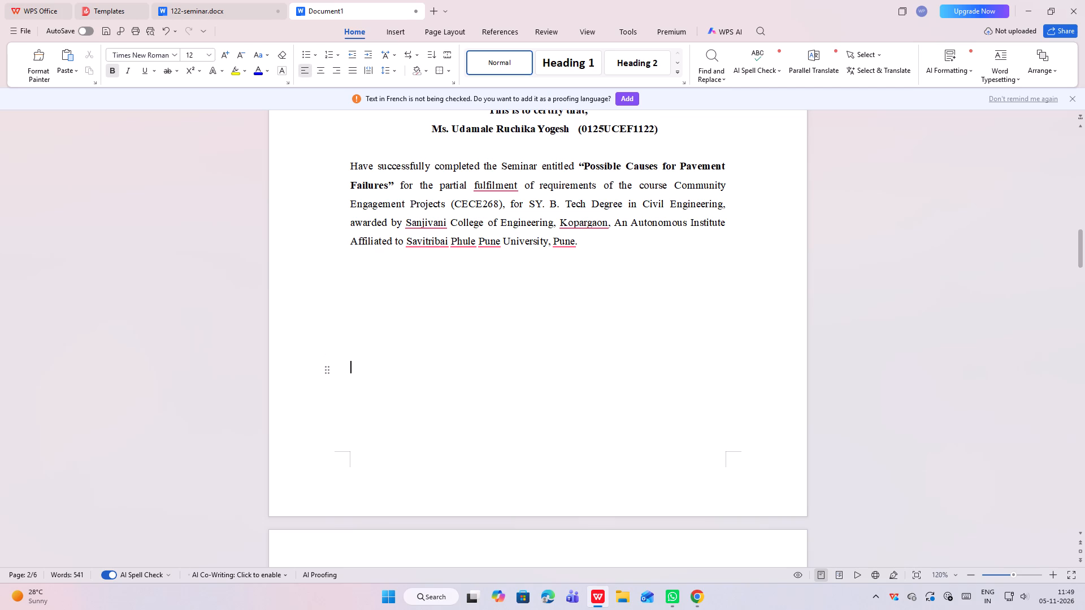
pyautogui.hotkey('ctrl', 'v')
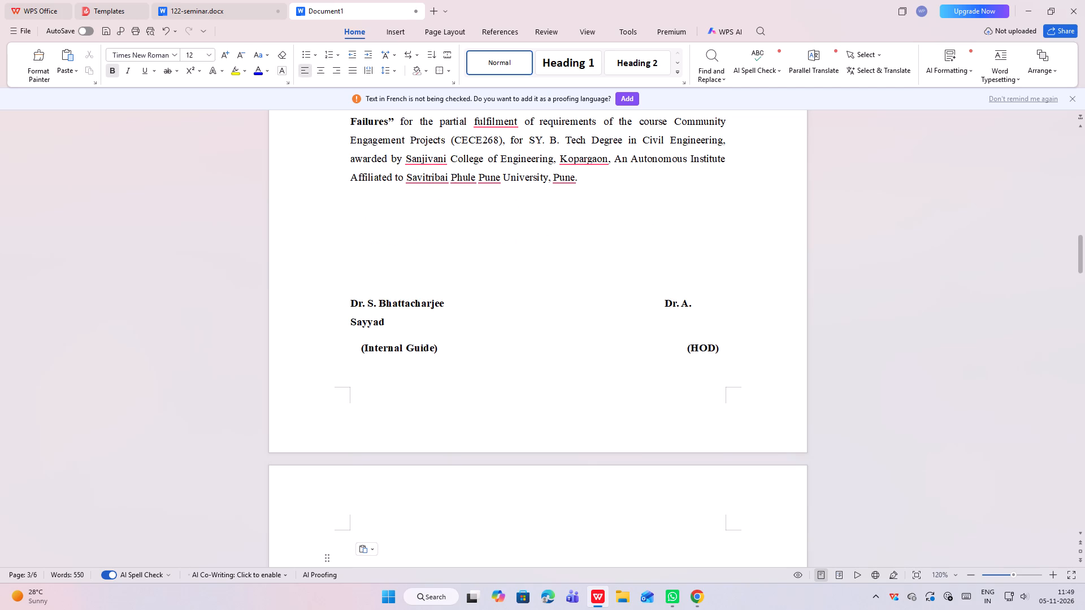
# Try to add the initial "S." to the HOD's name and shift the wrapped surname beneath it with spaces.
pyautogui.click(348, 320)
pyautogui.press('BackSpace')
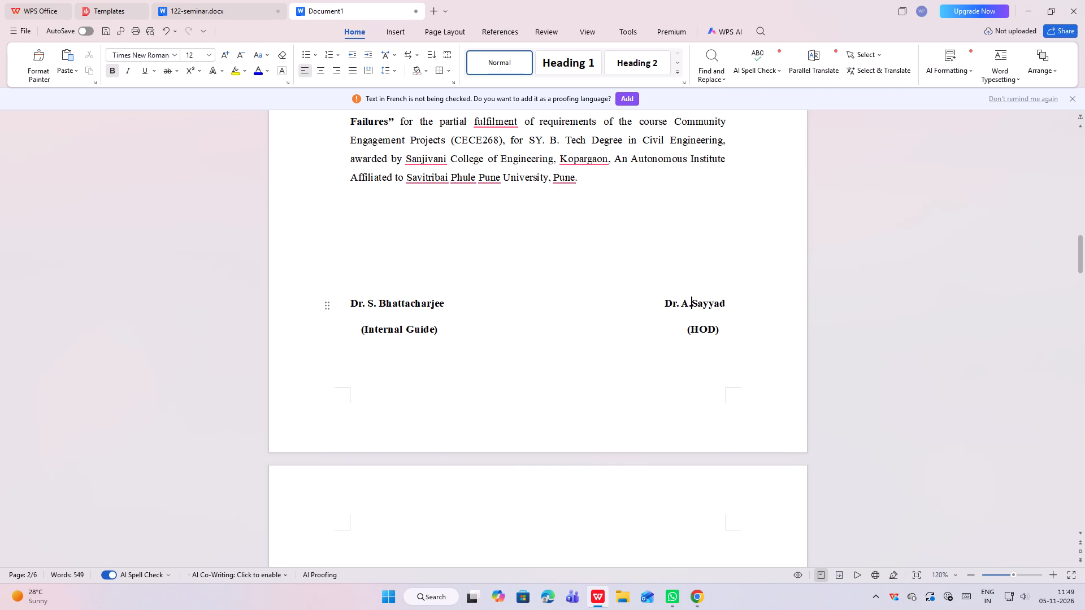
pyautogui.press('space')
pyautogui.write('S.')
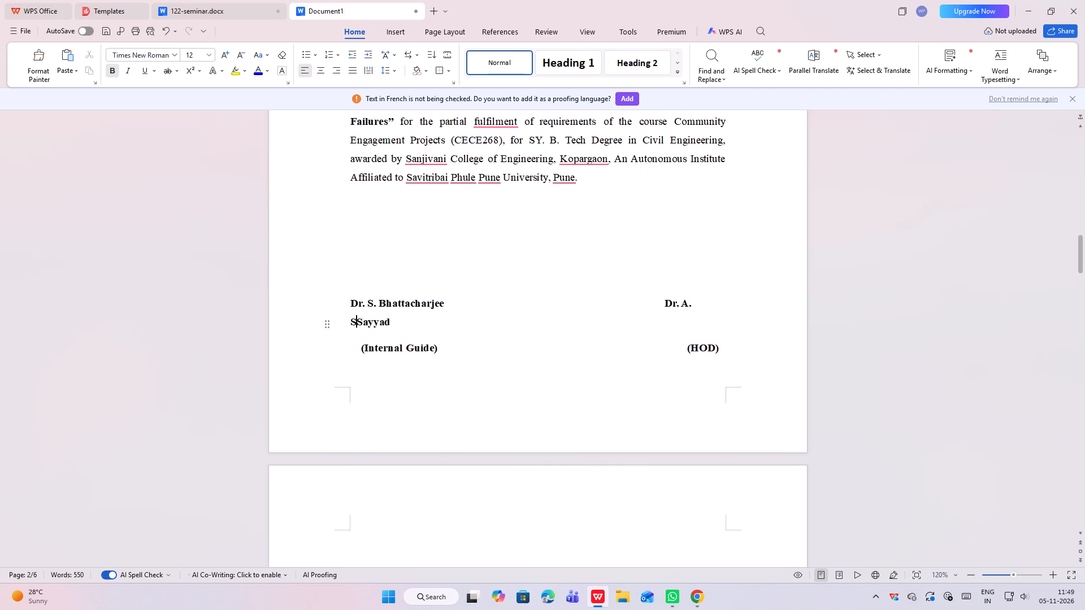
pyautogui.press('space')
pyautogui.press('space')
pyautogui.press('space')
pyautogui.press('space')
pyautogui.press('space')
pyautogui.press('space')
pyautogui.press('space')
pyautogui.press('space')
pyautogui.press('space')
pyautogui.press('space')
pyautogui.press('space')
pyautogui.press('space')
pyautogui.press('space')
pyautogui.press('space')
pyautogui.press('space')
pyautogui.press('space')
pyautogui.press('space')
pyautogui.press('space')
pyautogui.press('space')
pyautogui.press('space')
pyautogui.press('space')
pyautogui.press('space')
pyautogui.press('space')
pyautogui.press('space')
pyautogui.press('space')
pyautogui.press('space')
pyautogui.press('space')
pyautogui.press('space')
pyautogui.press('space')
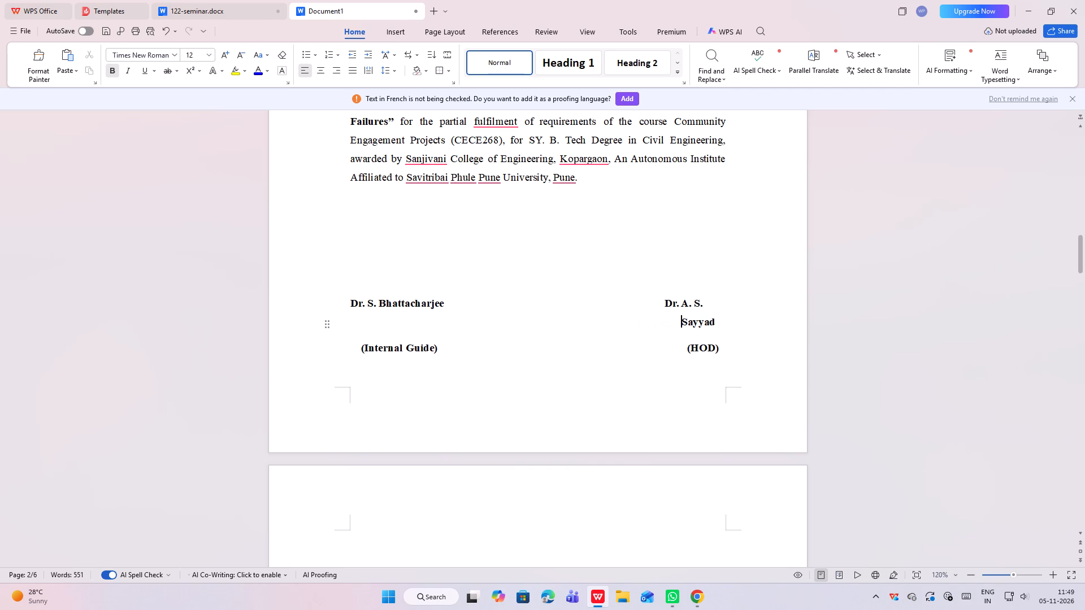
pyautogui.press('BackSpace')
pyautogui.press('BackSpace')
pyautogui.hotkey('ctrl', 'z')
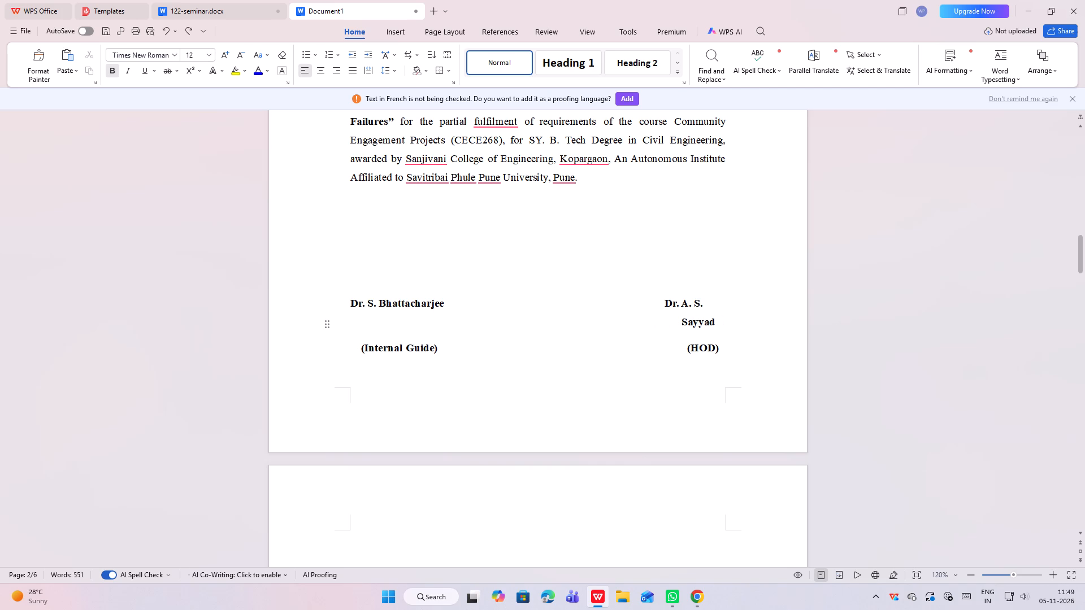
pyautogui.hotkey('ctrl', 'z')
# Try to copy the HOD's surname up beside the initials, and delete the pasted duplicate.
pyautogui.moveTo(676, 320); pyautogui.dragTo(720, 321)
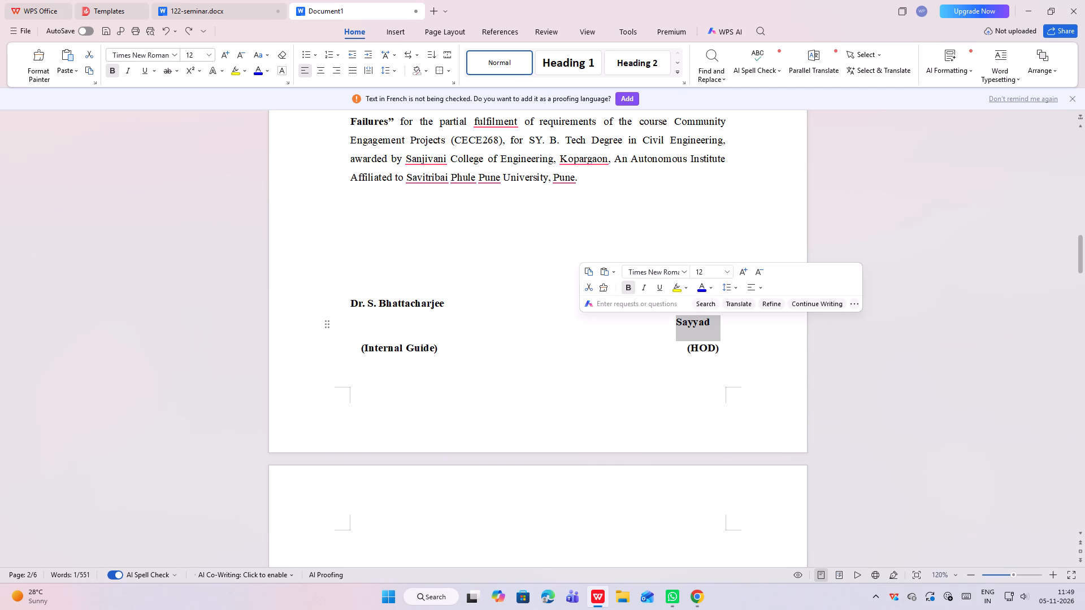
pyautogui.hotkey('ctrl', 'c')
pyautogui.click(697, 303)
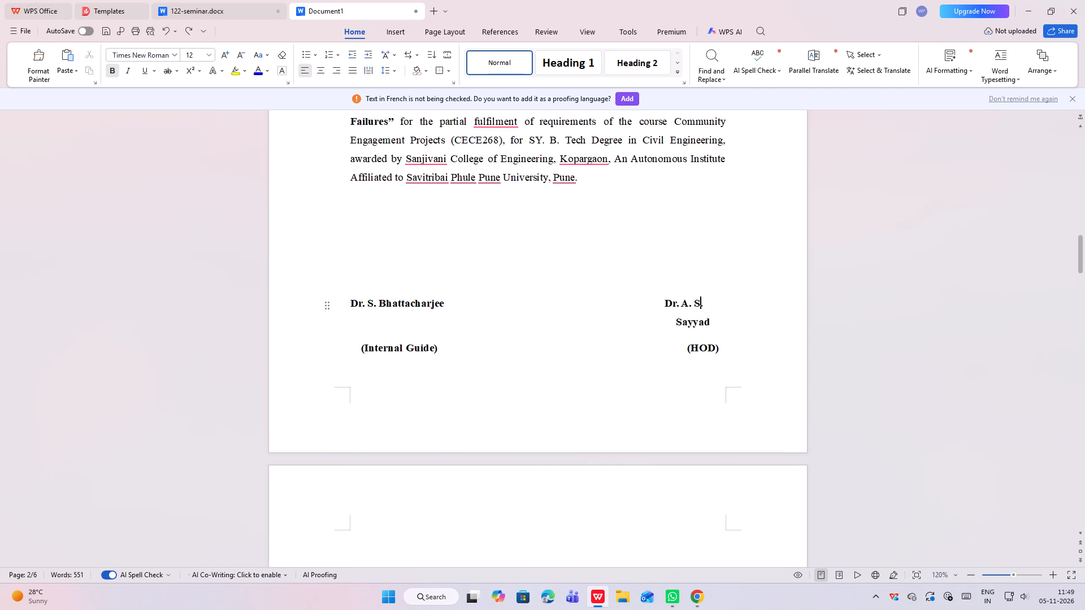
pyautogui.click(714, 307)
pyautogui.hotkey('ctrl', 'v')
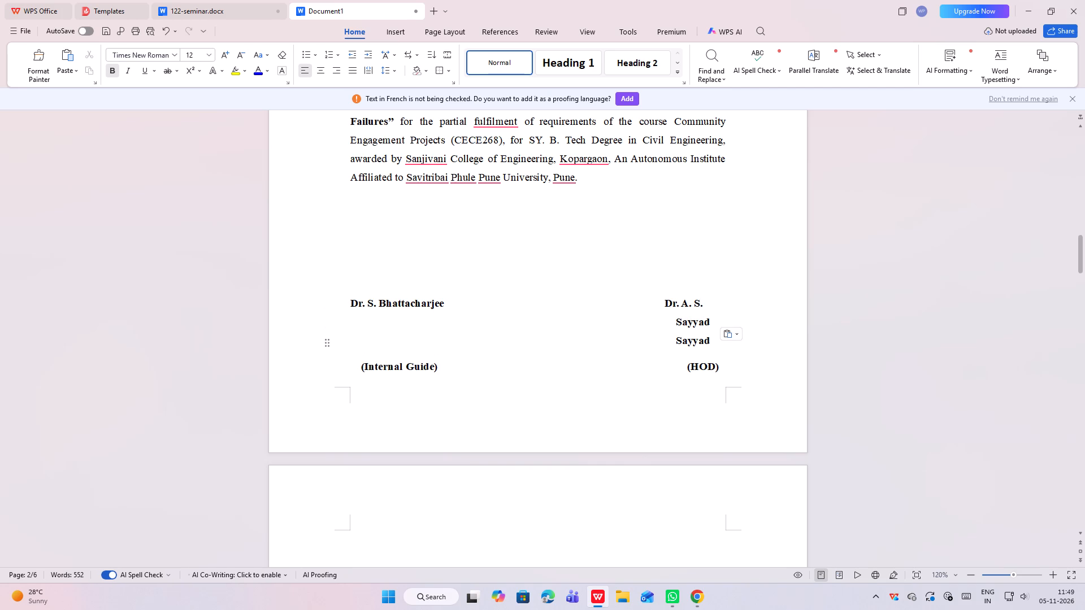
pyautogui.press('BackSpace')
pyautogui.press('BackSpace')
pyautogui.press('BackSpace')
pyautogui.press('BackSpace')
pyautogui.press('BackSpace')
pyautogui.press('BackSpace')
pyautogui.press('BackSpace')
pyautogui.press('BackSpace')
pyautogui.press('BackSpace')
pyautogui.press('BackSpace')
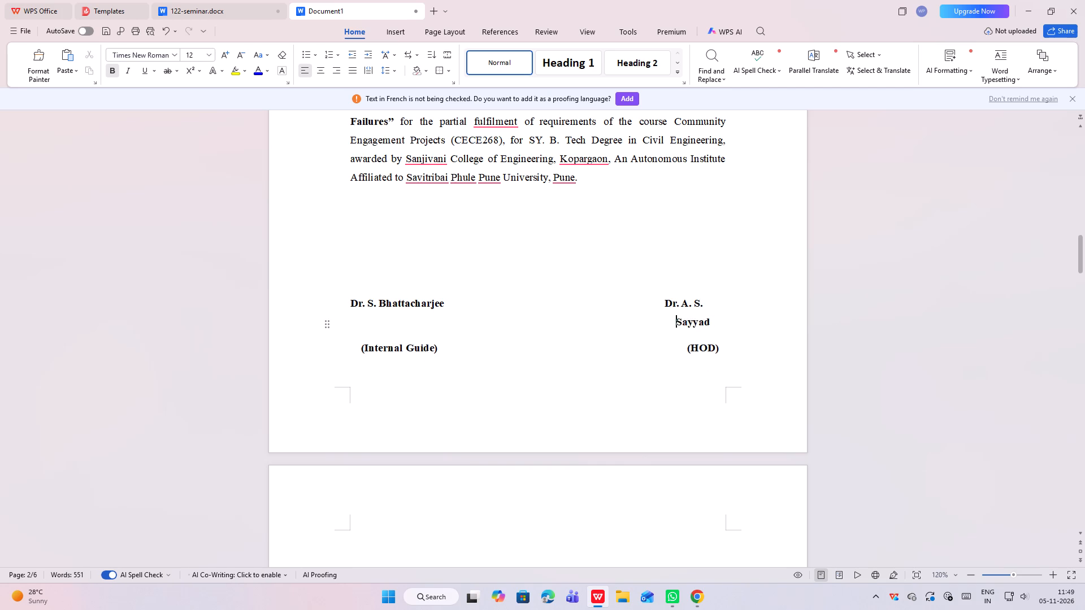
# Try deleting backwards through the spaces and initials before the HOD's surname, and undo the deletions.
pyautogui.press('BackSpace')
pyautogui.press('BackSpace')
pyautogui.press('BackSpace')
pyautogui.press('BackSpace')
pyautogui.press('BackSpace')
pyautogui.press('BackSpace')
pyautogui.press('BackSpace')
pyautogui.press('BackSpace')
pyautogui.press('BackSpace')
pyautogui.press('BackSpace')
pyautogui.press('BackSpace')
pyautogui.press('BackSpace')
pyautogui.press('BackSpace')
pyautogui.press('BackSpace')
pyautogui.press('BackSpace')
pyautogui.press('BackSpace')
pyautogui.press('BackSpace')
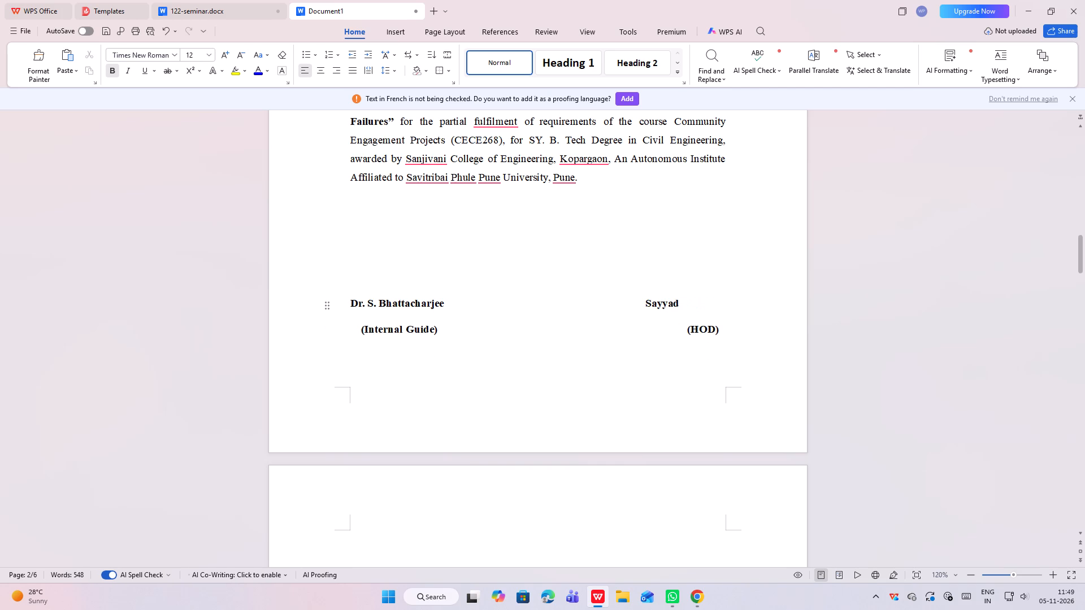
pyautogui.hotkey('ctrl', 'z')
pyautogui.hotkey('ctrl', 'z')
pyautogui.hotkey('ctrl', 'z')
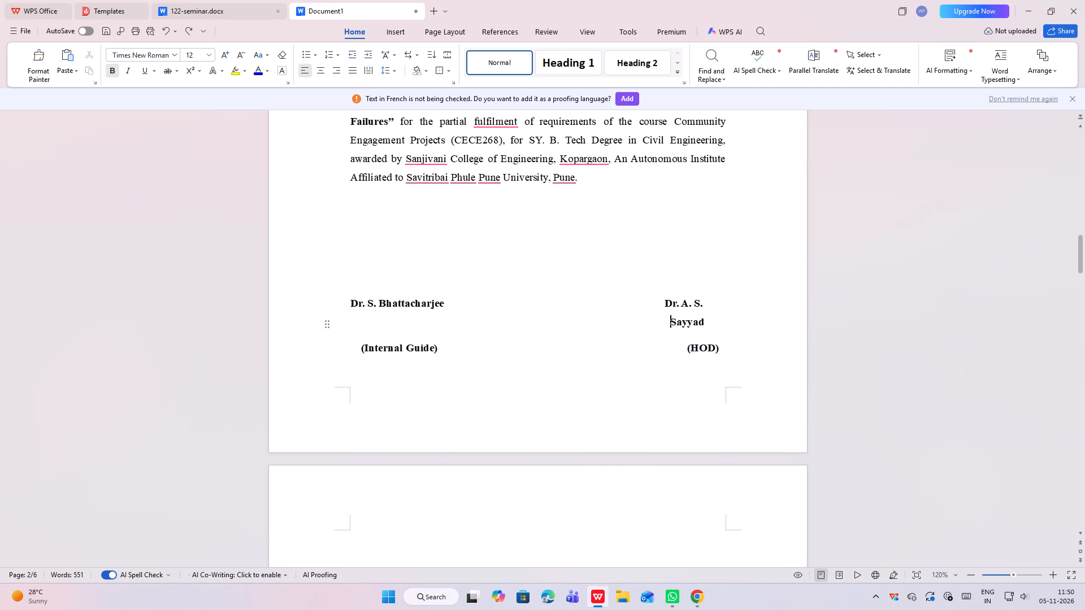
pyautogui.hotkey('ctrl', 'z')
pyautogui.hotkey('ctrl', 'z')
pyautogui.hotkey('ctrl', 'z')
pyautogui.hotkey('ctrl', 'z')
# Delete the spaces and the initial "S." before the HOD's surname to bring it back onto the name line.
pyautogui.press('BackSpace')
pyautogui.press('BackSpace')
pyautogui.press('BackSpace')
pyautogui.press('BackSpace')
pyautogui.press('BackSpace')
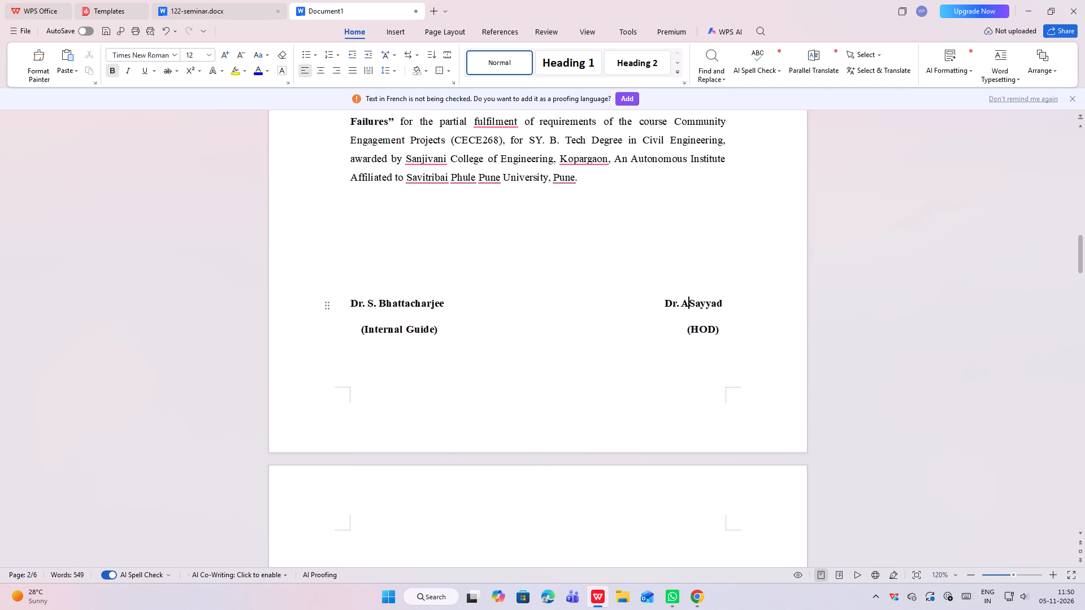
# Narrow the gap between the internal guide's name and the HOD's name by deleting spaces.
pyautogui.click(657, 305)
pyautogui.press('BackSpace')
pyautogui.press('BackSpace')
pyautogui.press('BackSpace')
pyautogui.press('BackSpace')
pyautogui.press('BackSpace')
pyautogui.press('BackSpace')
pyautogui.press('BackSpace')
pyautogui.press('BackSpace')
pyautogui.press('BackSpace')
# Tighten the spacing after the (Internal Guide) label, restoring its closing parenthesis.
pyautogui.click(440, 329)
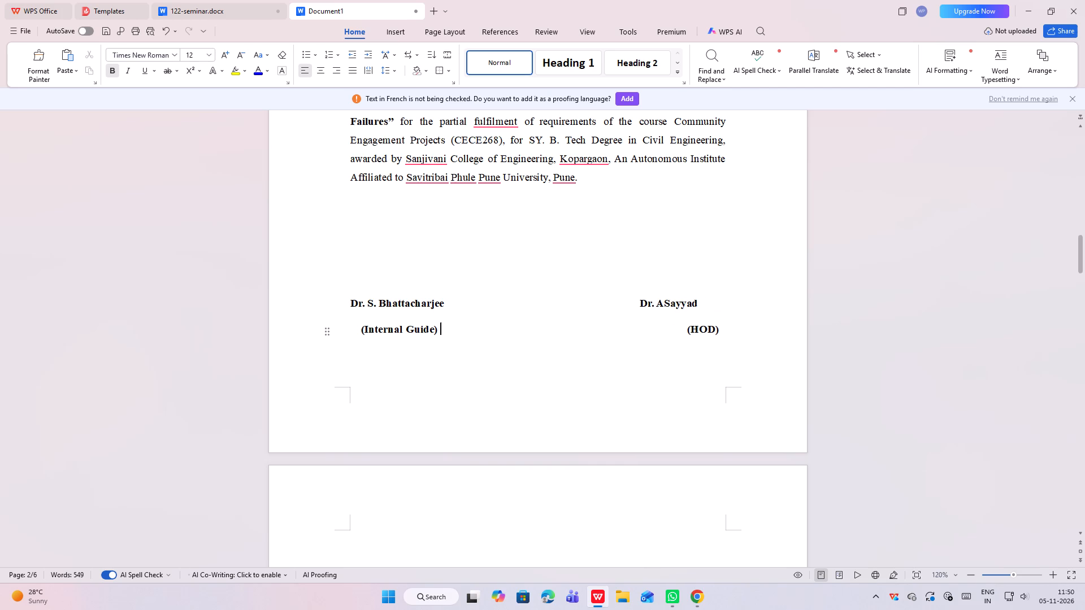
pyautogui.press('BackSpace')
pyautogui.press('BackSpace')
pyautogui.hotkey('shift', ')')
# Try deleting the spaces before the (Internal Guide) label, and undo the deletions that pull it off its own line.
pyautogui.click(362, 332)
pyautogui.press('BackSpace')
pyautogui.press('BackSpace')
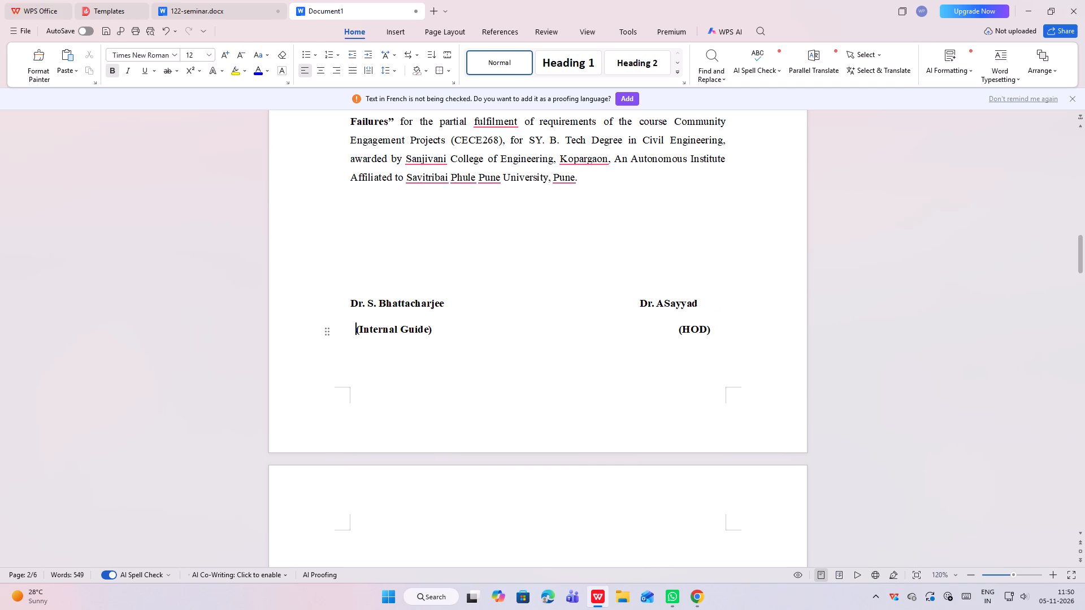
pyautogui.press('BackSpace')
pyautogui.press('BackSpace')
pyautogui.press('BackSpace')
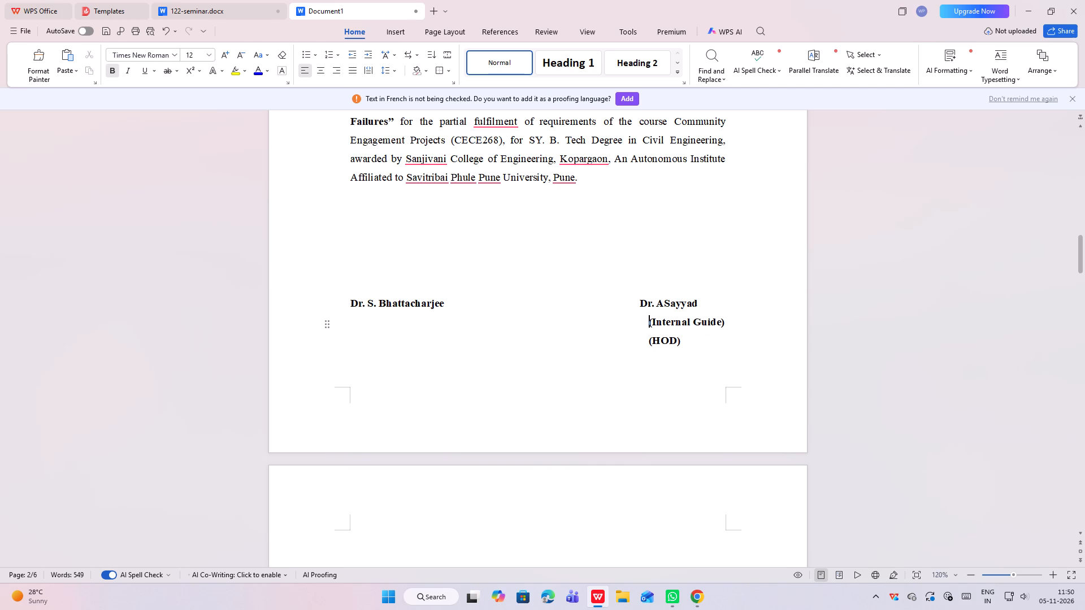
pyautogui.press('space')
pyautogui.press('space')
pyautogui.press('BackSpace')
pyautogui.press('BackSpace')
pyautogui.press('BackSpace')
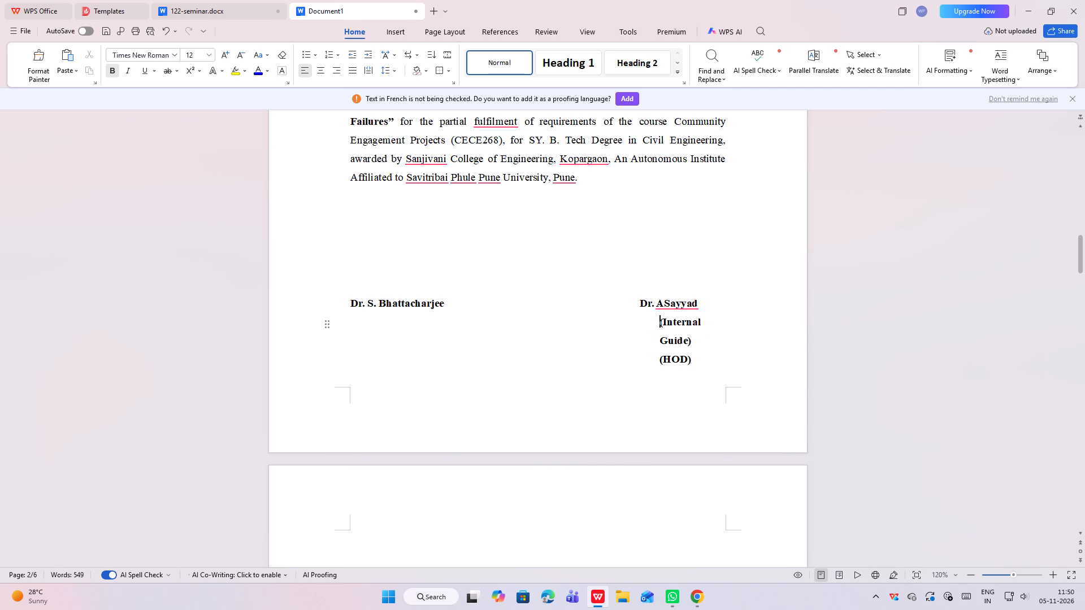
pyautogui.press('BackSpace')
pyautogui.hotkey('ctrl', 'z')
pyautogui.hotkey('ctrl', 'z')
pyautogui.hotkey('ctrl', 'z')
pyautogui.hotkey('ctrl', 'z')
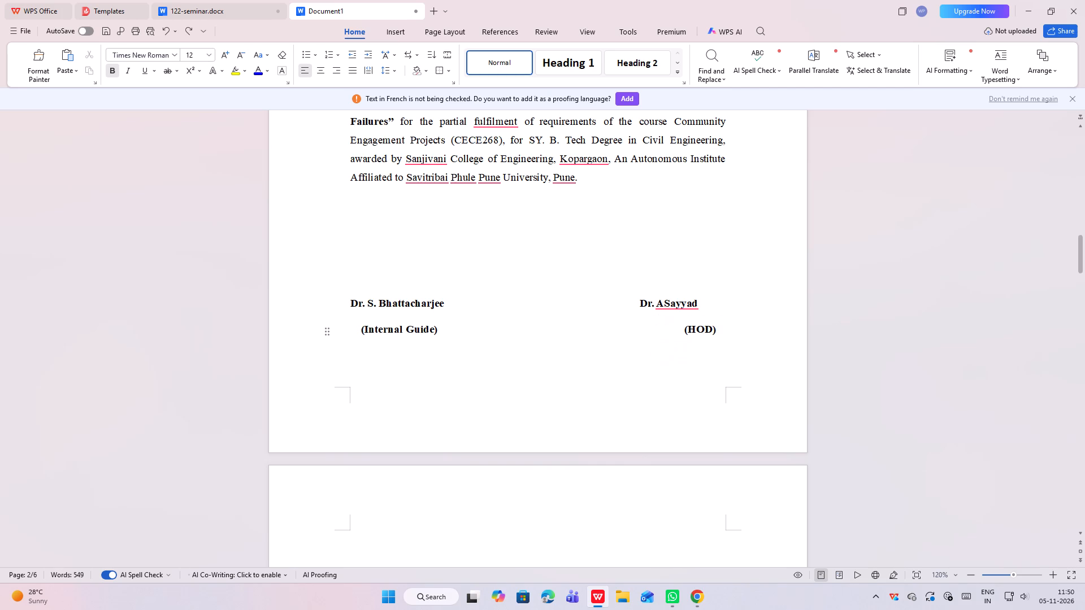
# Restore the HOD's initials as "A. S." with a space before the surname in the Certificate signature block.
pyautogui.click(660, 302)
pyautogui.click(665, 307)
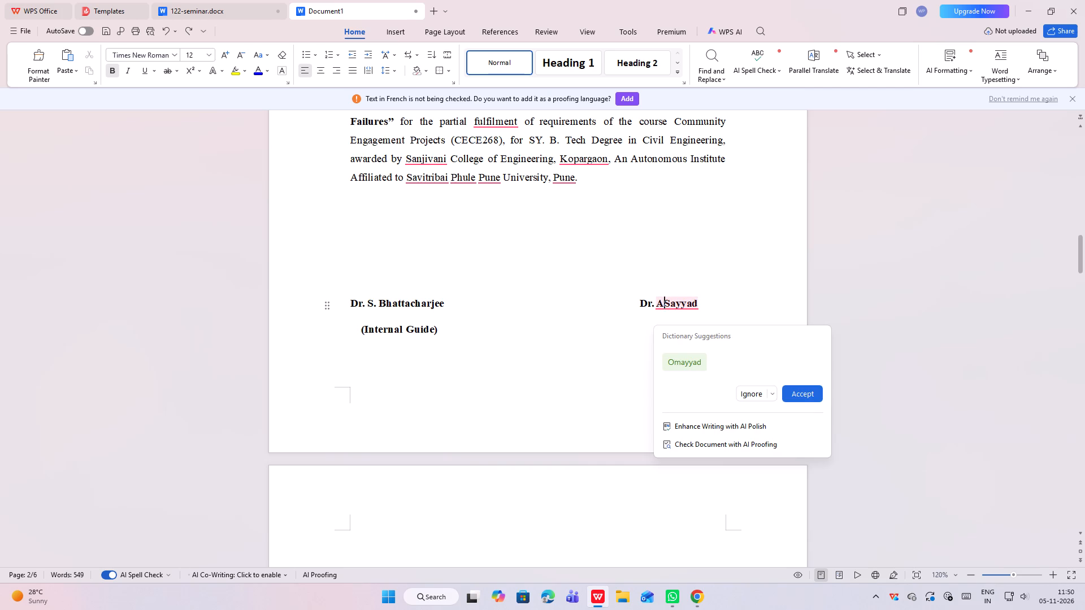
pyautogui.press('.')
pyautogui.press('space')
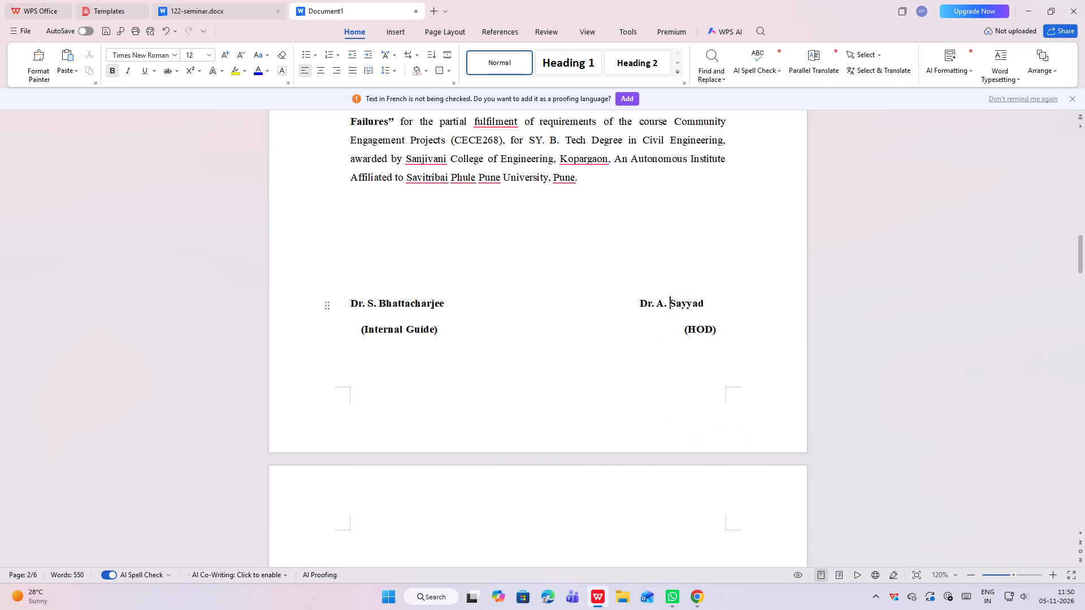
pyautogui.write('S.')
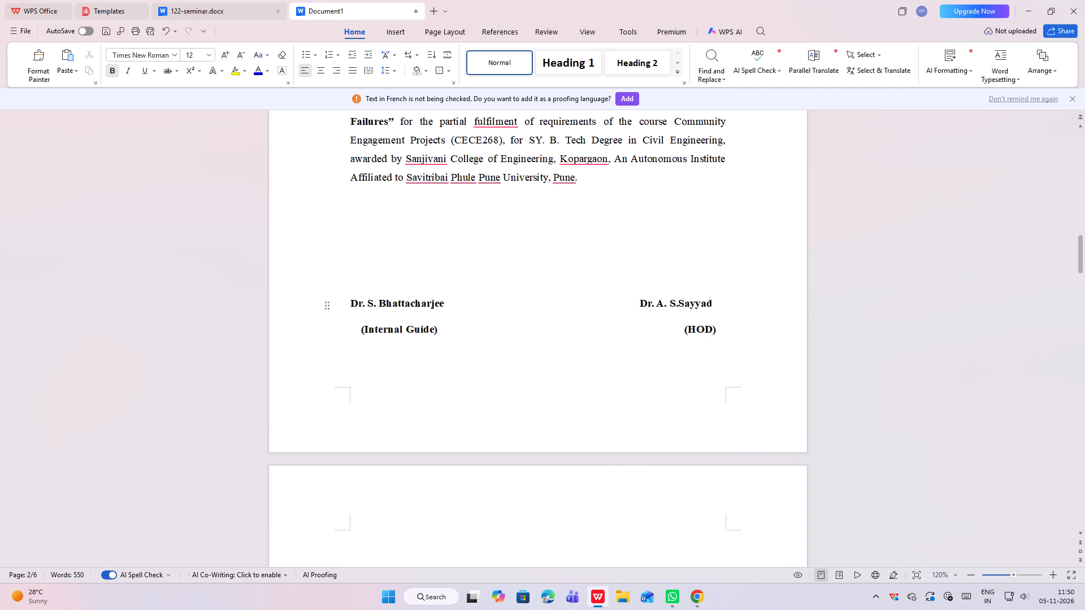
pyautogui.press('space')
# Delete spaces before the (HOD) and (Internal Guide) labels to align them beneath their respective names.
pyautogui.click(681, 329)
pyautogui.press('BackSpace')
pyautogui.press('BackSpace')
pyautogui.press('BackSpace')
pyautogui.press('BackSpace')
pyautogui.press('BackSpace')
pyautogui.press('BackSpace')
pyautogui.press('BackSpace')
pyautogui.press('BackSpace')
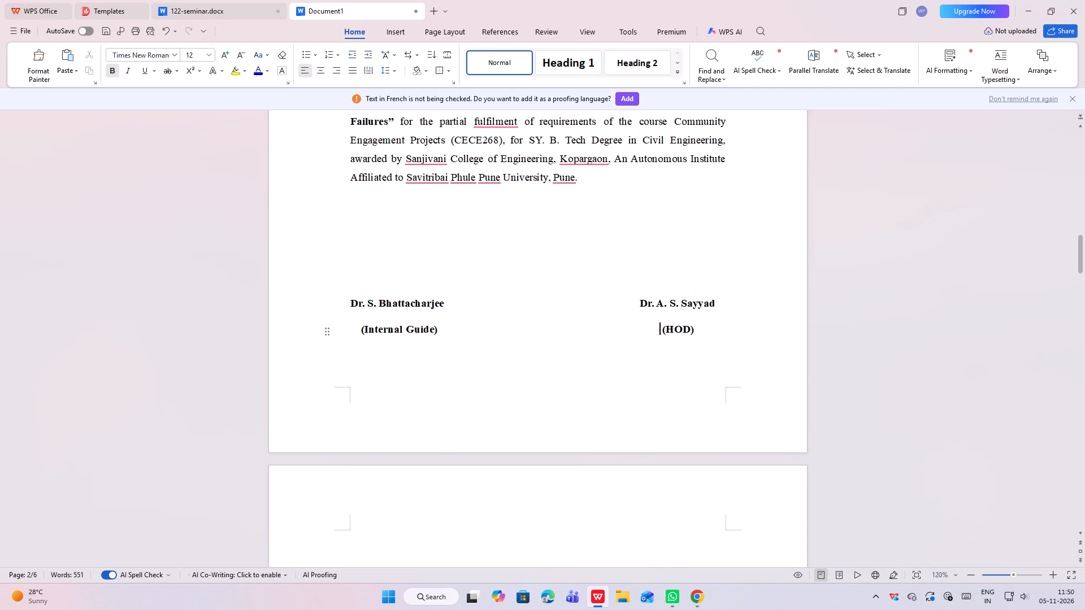
pyautogui.click(360, 335)
pyautogui.press('BackSpace')
pyautogui.press('BackSpace')
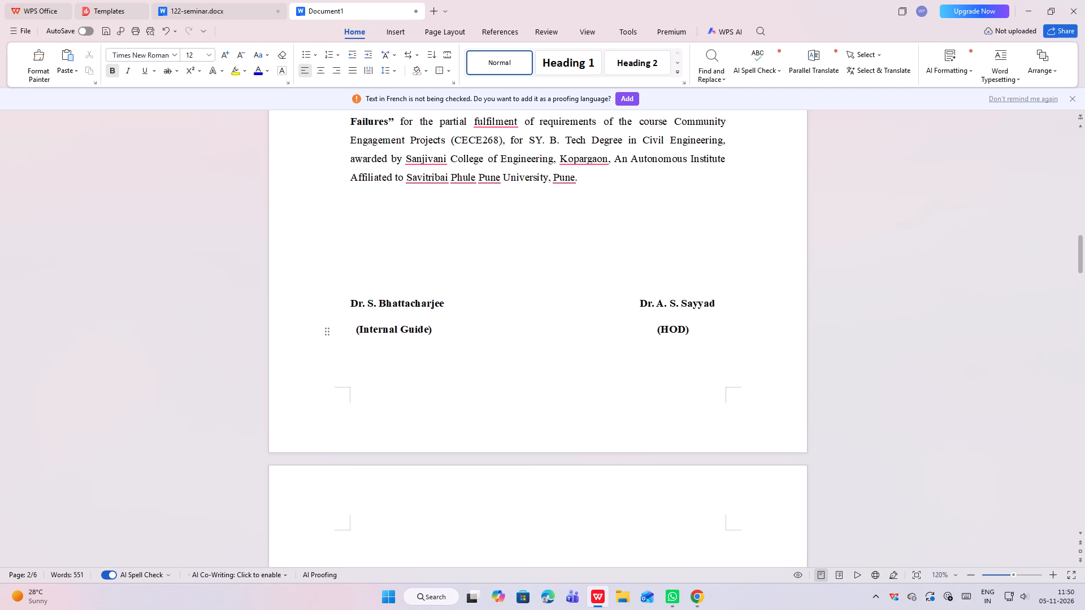
pyautogui.click(671, 310)
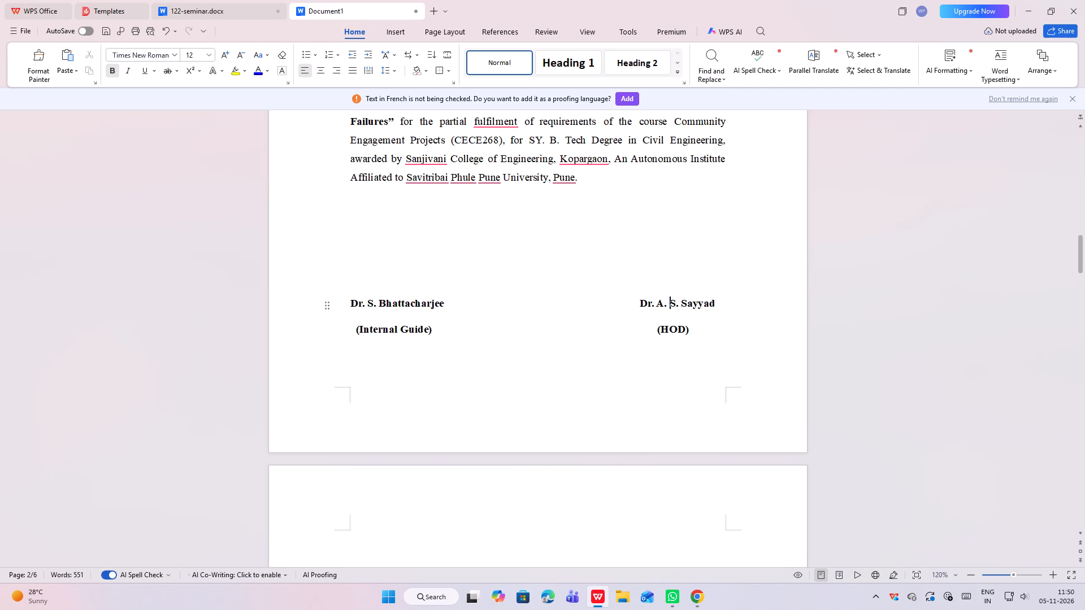
pyautogui.click(680, 306)
# Apply the Times New Roman font to the Certificate's body paragraph beginning "Have successfully completed".
pyautogui.scroll(2, 679, 324)
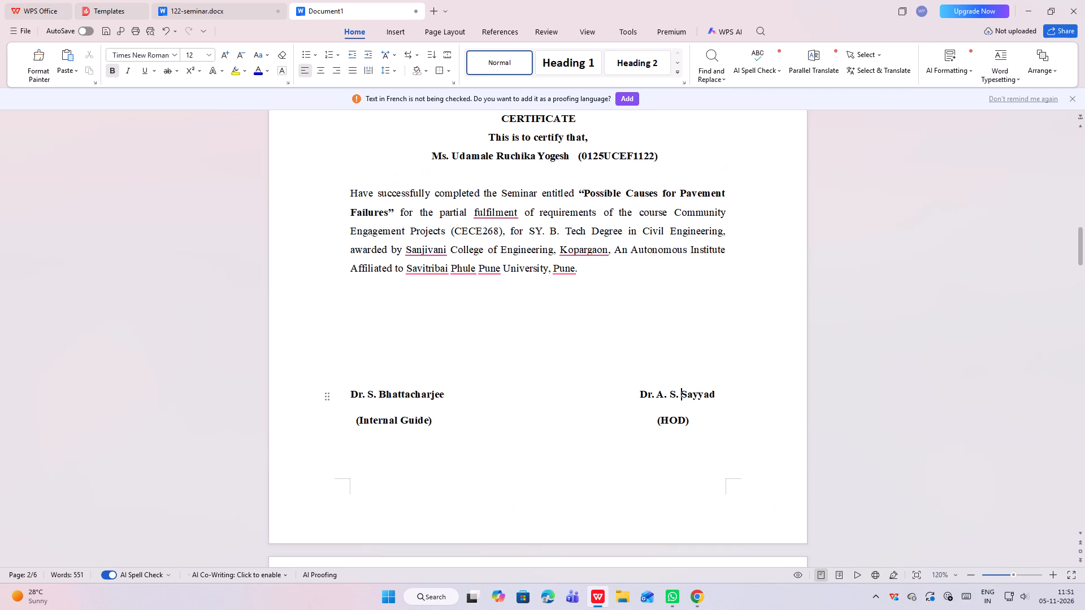
pyautogui.scroll(2, 680, 318)
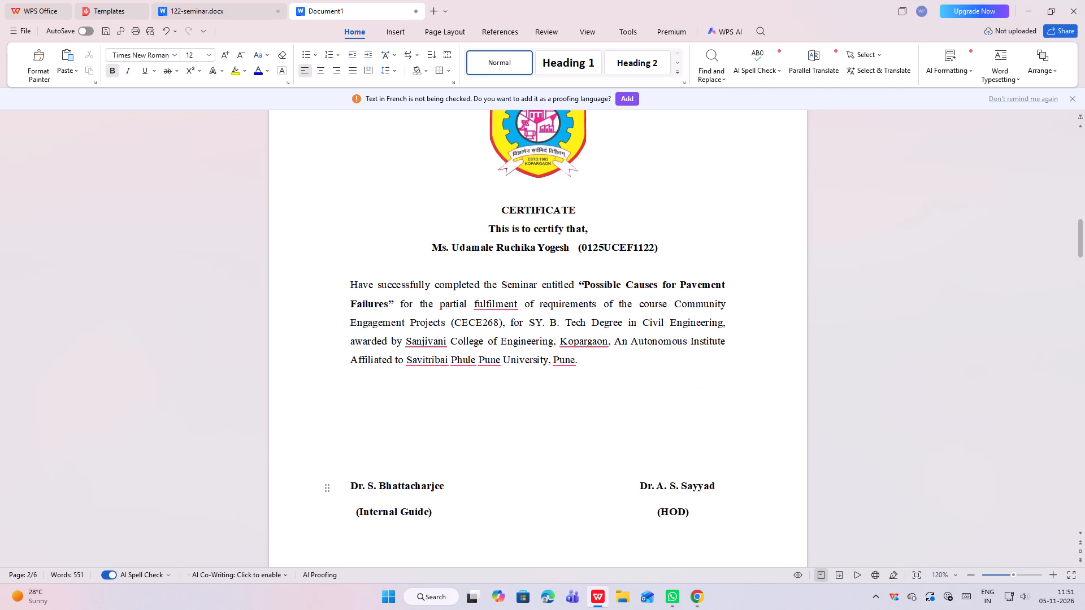
pyautogui.moveTo(351, 282); pyautogui.dragTo(750, 372)
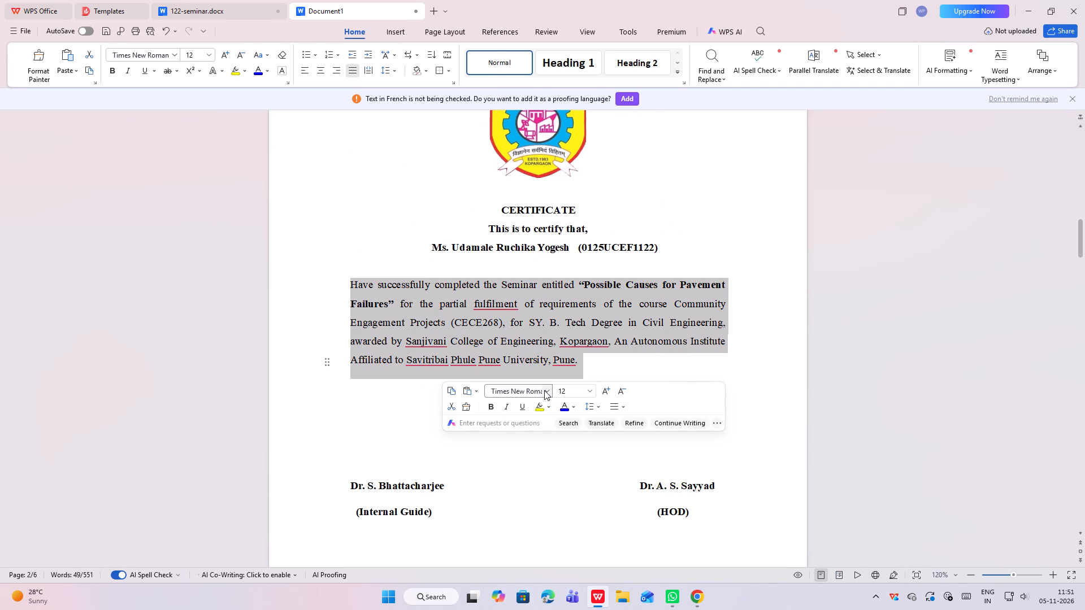
pyautogui.click(544, 390)
pyautogui.click(524, 104)
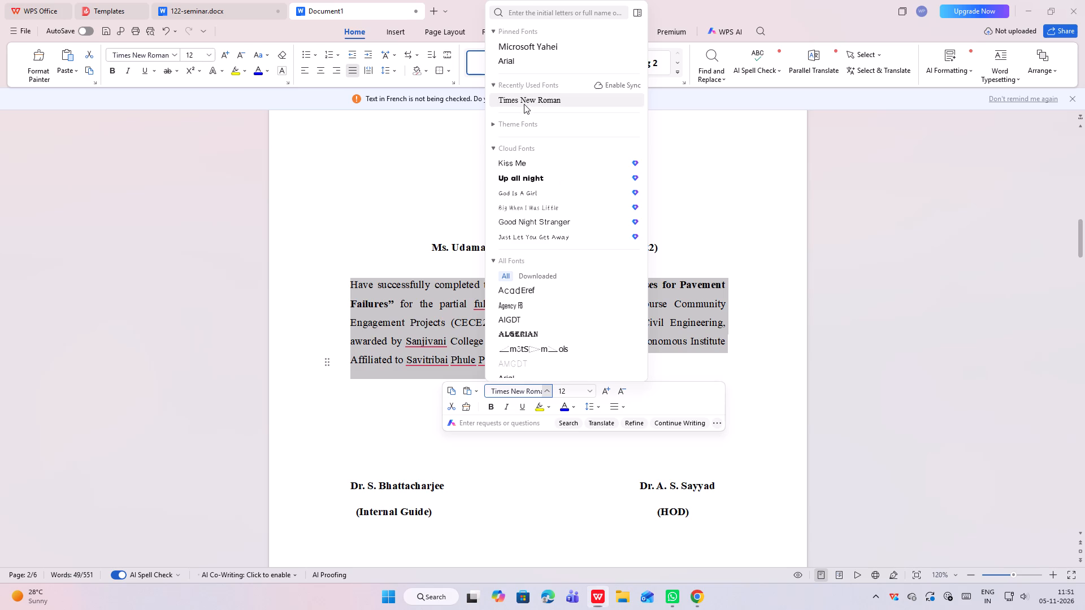
pyautogui.click(418, 174)
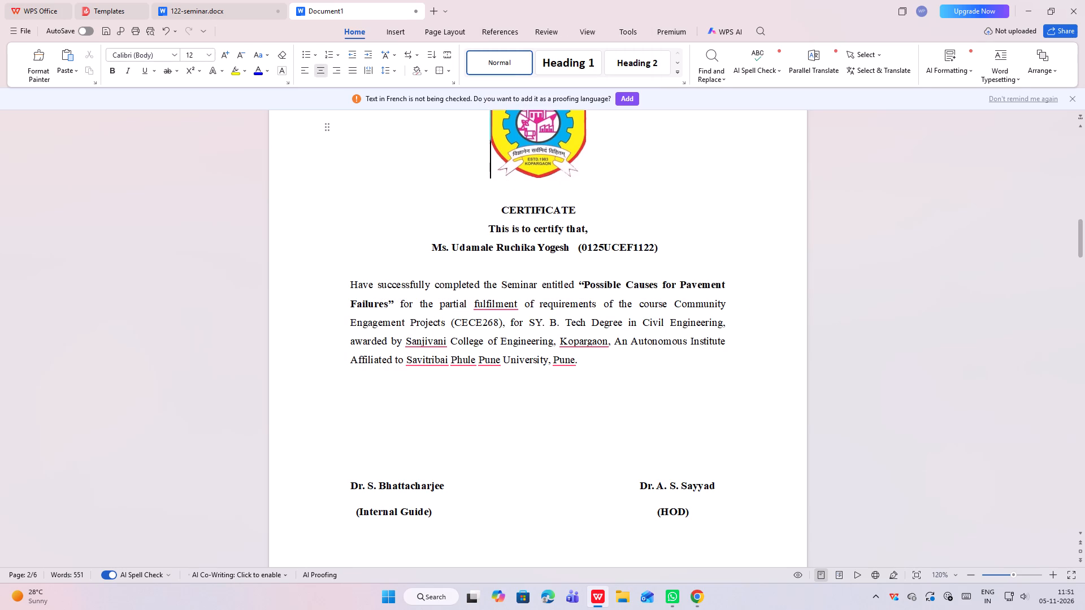
# Delete the leading spaces and blank lines before the Acknowledgement heading.
pyautogui.scroll(-13, 555, 267)
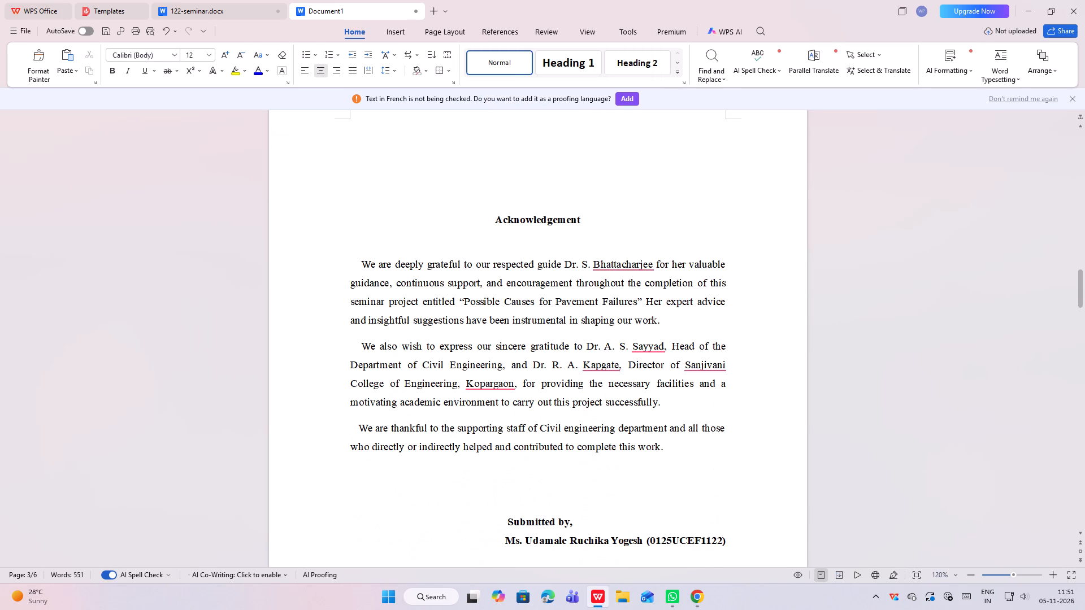
pyautogui.click(489, 220)
pyautogui.press('BackSpace')
pyautogui.press('BackSpace')
pyautogui.press('BackSpace')
pyautogui.press('BackSpace')
pyautogui.scroll(2, 526, 247)
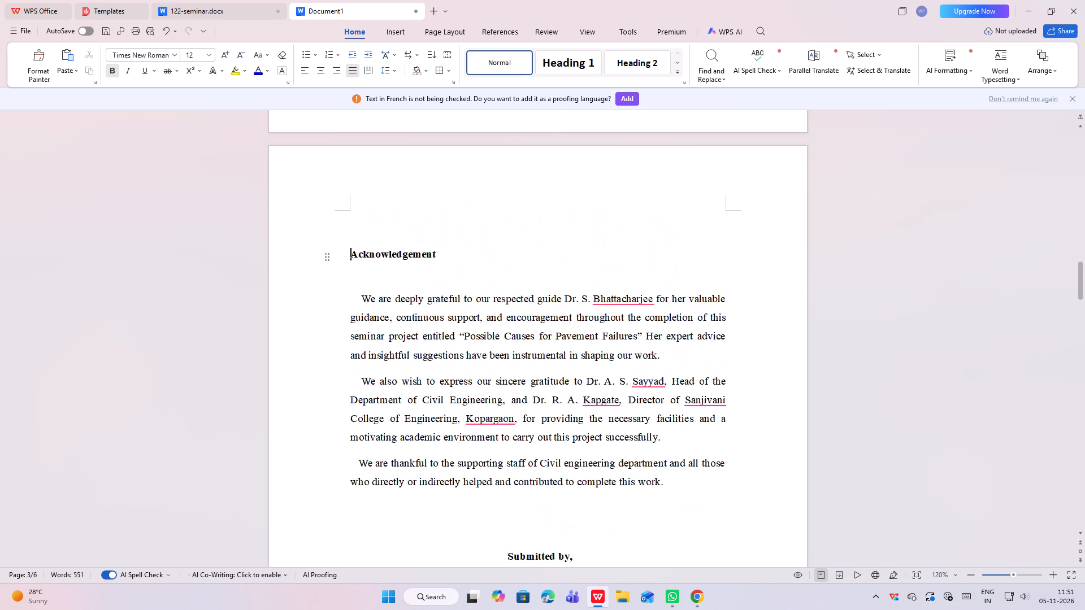
pyautogui.press('BackSpace')
pyautogui.press('BackSpace')
pyautogui.press('BackSpace')
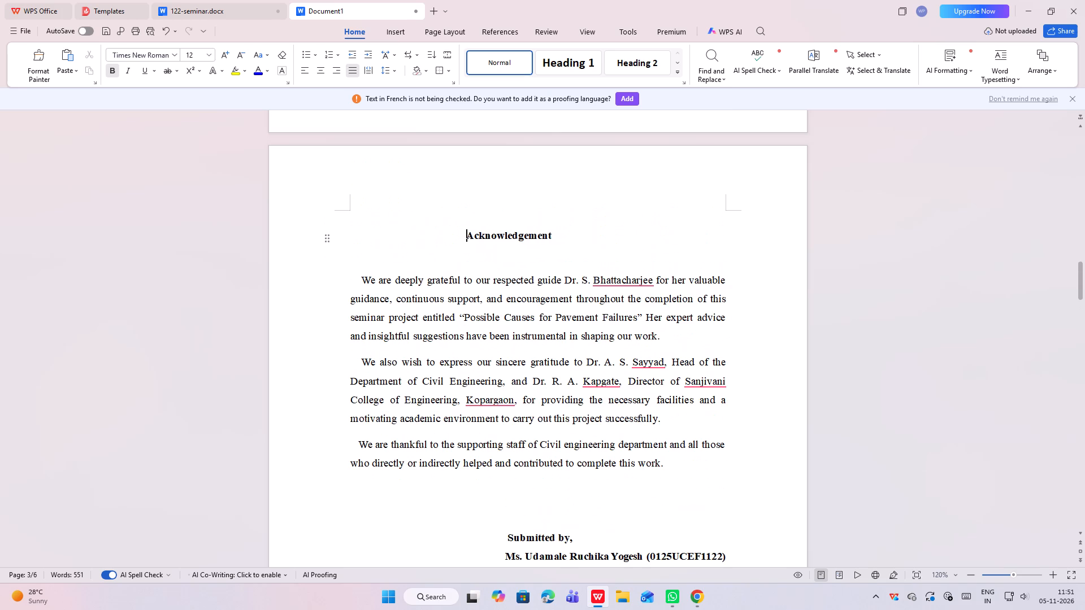
pyautogui.press('BackSpace')
pyautogui.press('BackSpace')
pyautogui.press('BackSpace')
pyautogui.press('BackSpace')
pyautogui.press('BackSpace')
pyautogui.press('BackSpace')
pyautogui.press('BackSpace')
pyautogui.press('BackSpace')
pyautogui.press('BackSpace')
pyautogui.press('BackSpace')
pyautogui.press('BackSpace')
pyautogui.press('BackSpace')
pyautogui.press('BackSpace')
pyautogui.press('BackSpace')
pyautogui.press('BackSpace')
pyautogui.press('BackSpace')
pyautogui.press('BackSpace')
pyautogui.press('BackSpace')
pyautogui.press('BackSpace')
pyautogui.press('BackSpace')
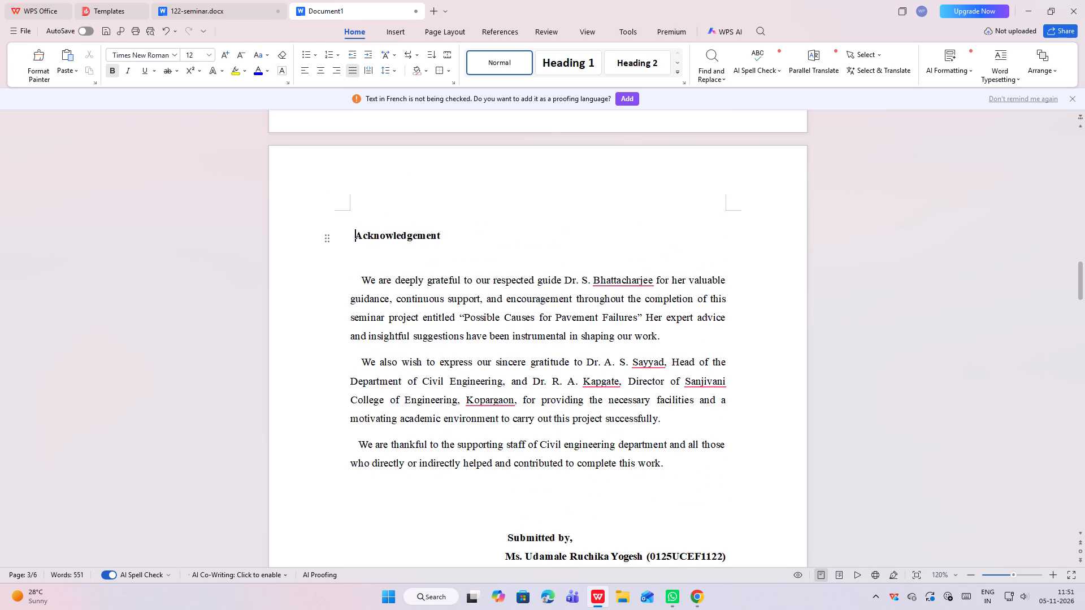
pyautogui.press('BackSpace')
pyautogui.press('BackSpace')
pyautogui.press('BackSpace')
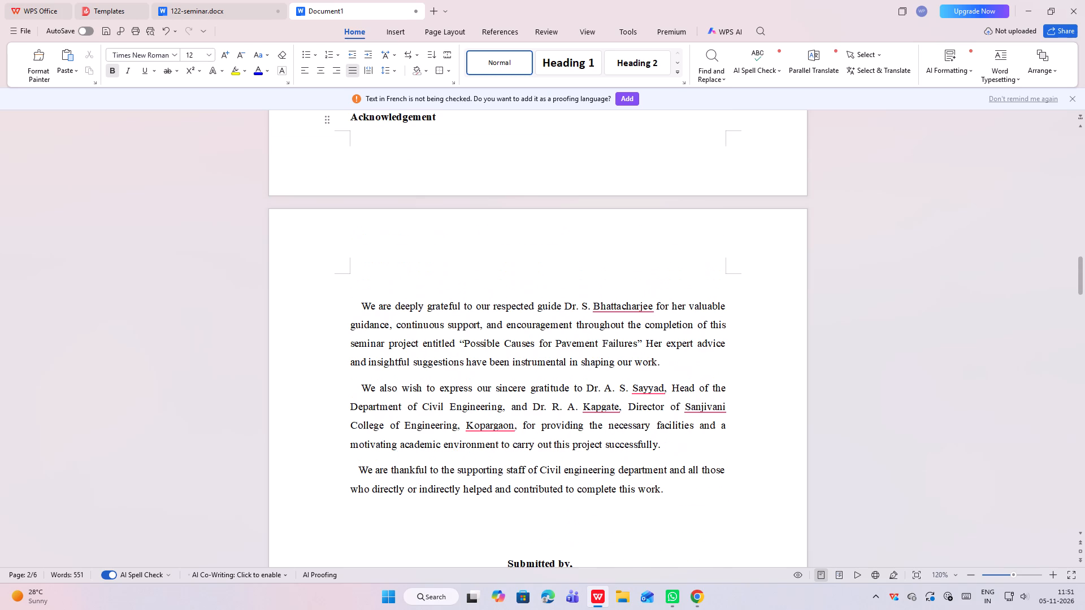
# Push the Acknowledgement heading to the top of the next page with one line break and three leading spaces.
pyautogui.press('Return')
pyautogui.press('space')
pyautogui.press('space')
pyautogui.press('space')
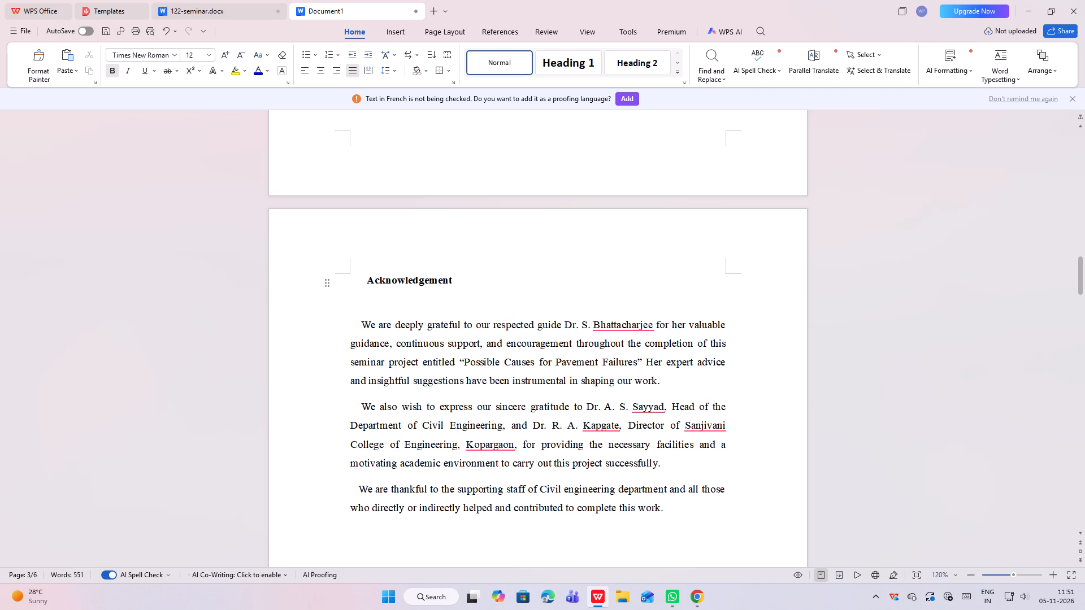
# Centre the Acknowledgement heading on its page.
pyautogui.moveTo(362, 278); pyautogui.dragTo(480, 286)
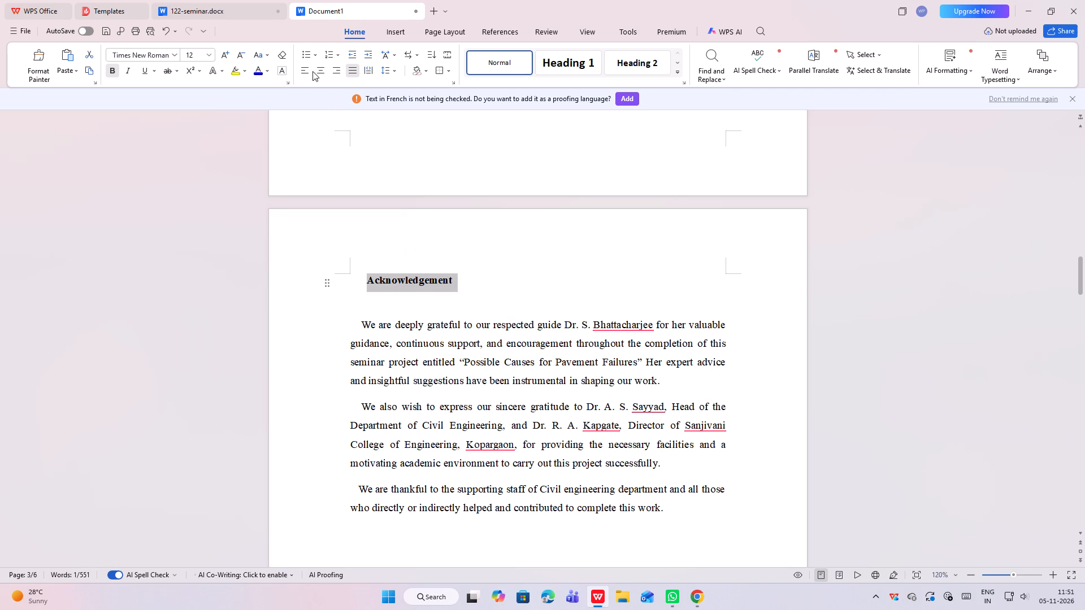
pyautogui.click(322, 68)
pyautogui.click(444, 277)
# Review the layout of the Acknowledgement, Abstract and table of contents pages through to the document's last page.
pyautogui.scroll(-3, 593, 364)
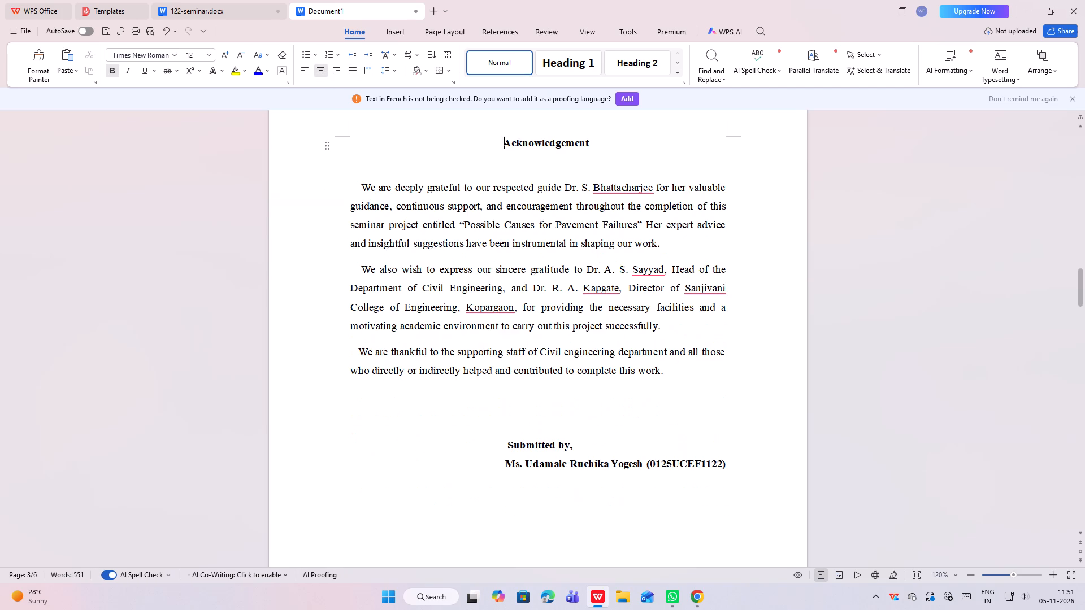
pyautogui.scroll(-2, 593, 364)
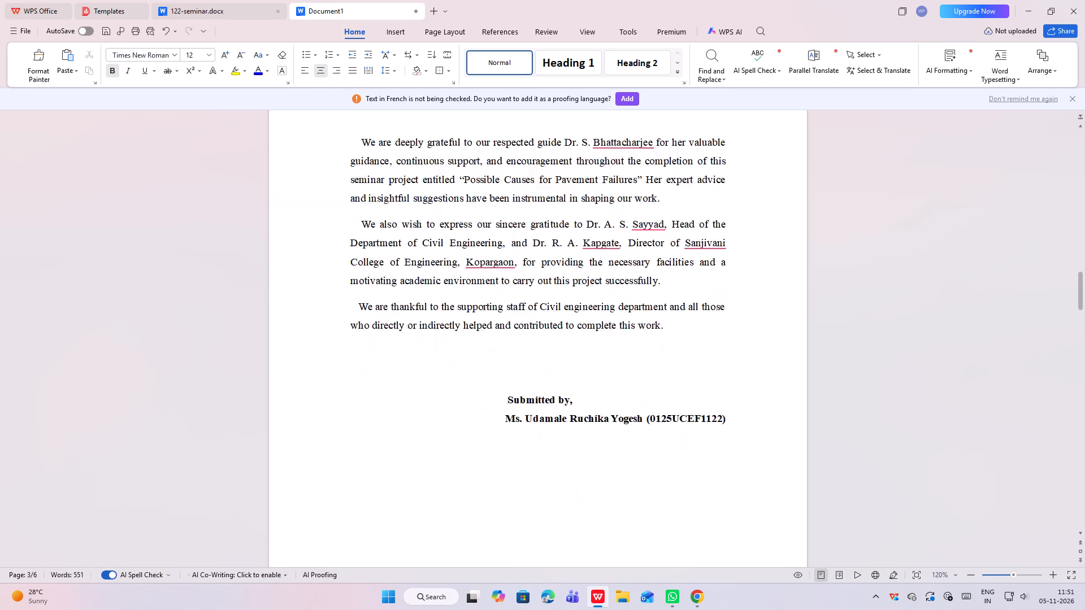
pyautogui.scroll(-19, 593, 364)
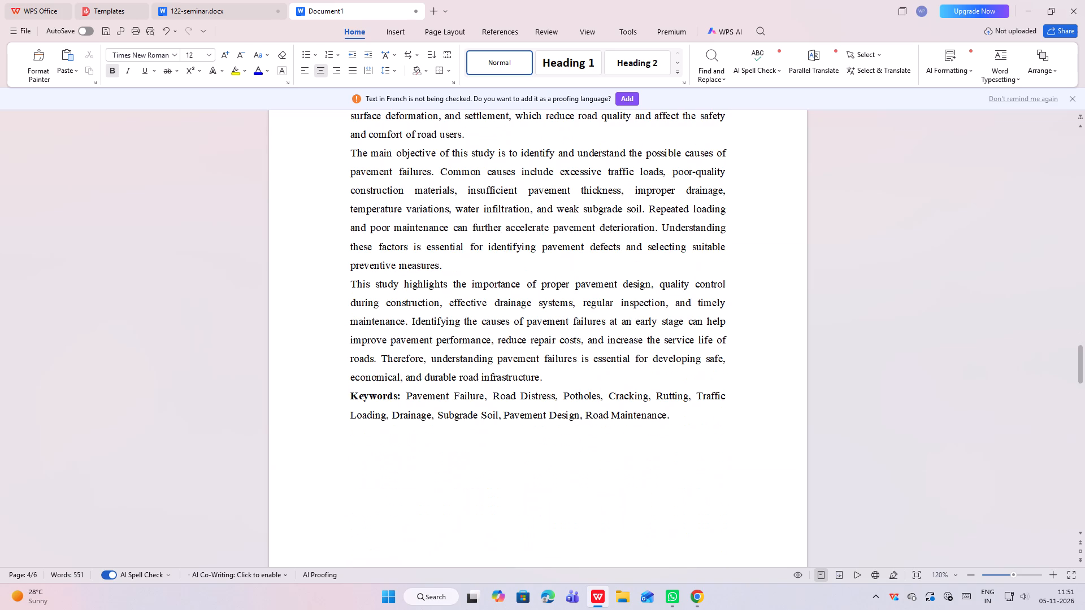
pyautogui.scroll(-17, 593, 364)
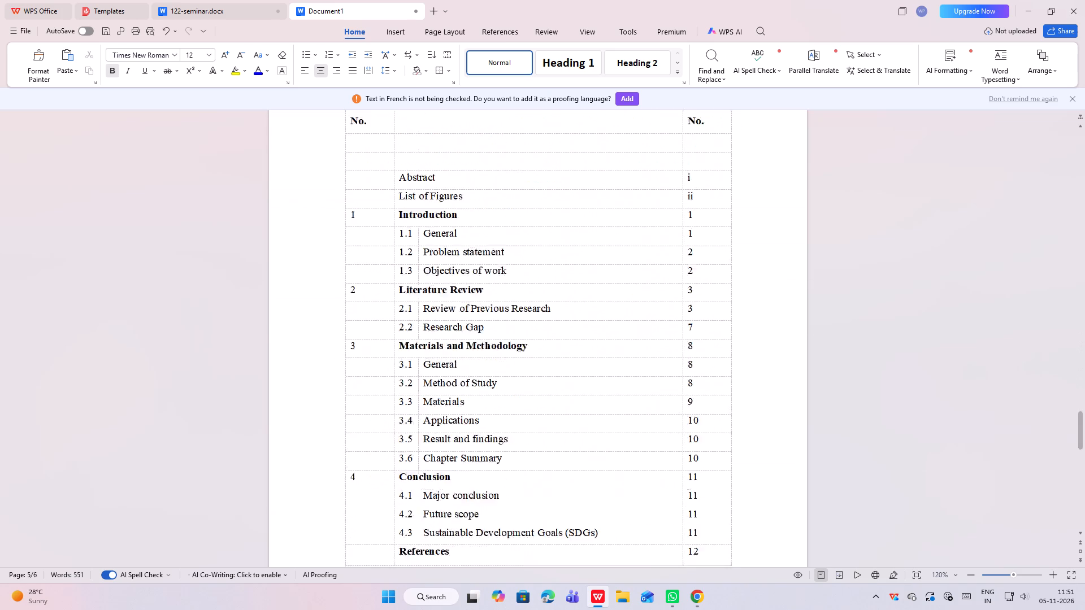
pyautogui.scroll(-12, 593, 364)
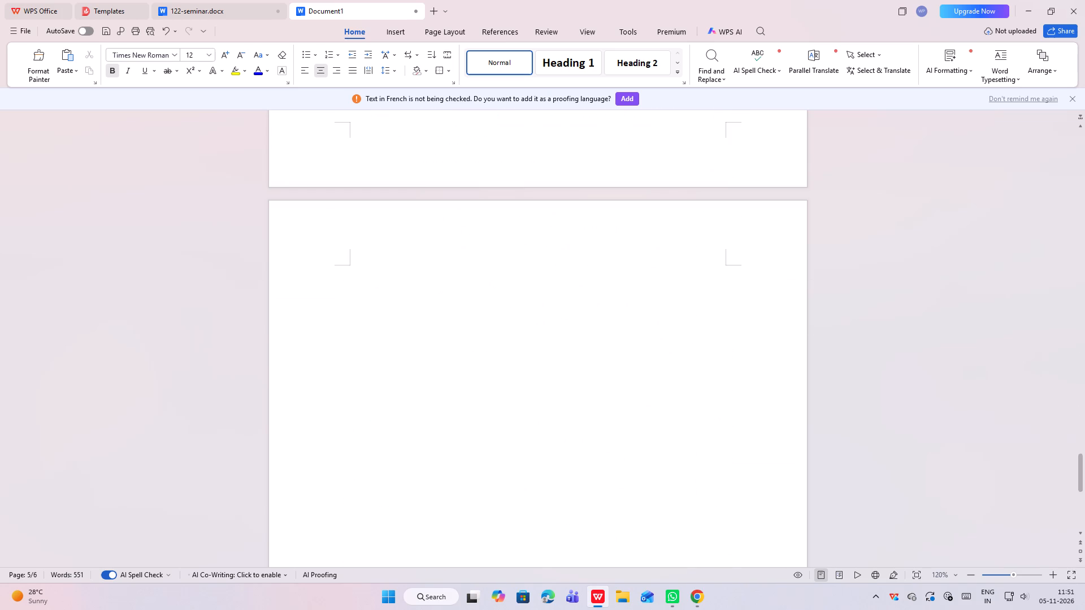
pyautogui.scroll(-13, 593, 364)
pyautogui.scroll(13, 593, 364)
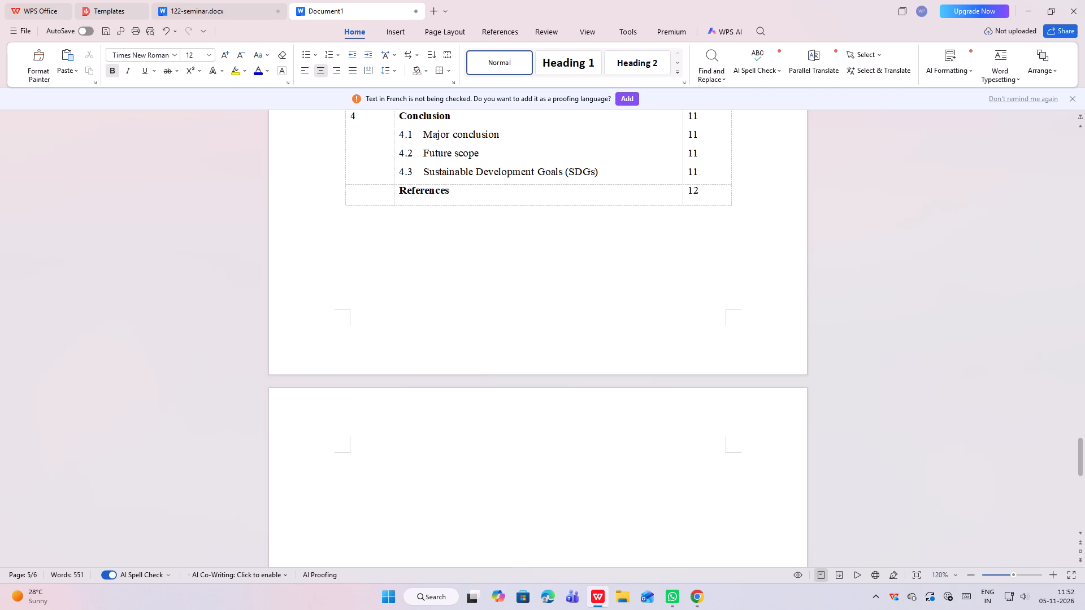
pyautogui.scroll(5, 632, 294)
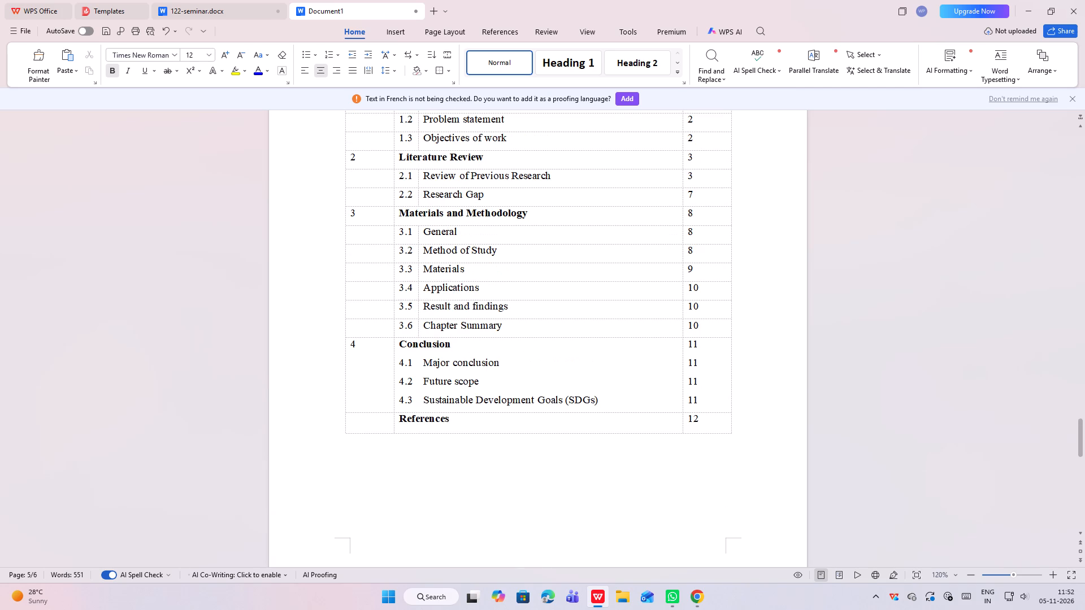
pyautogui.scroll(20, 615, 241)
pyautogui.scroll(2, 615, 241)
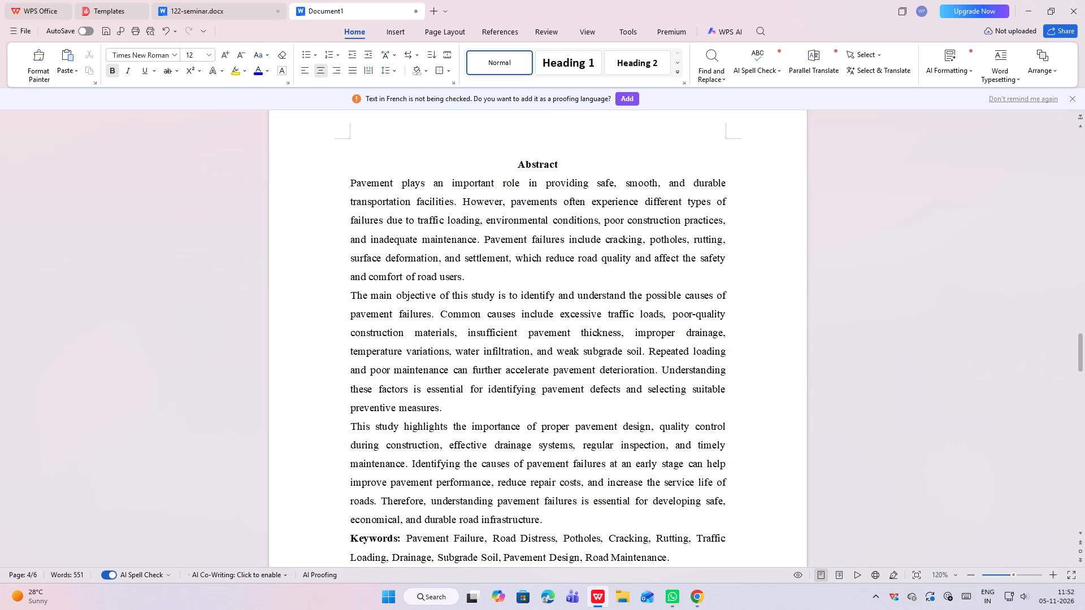
pyautogui.scroll(-3, 616, 241)
pyautogui.scroll(10, 616, 241)
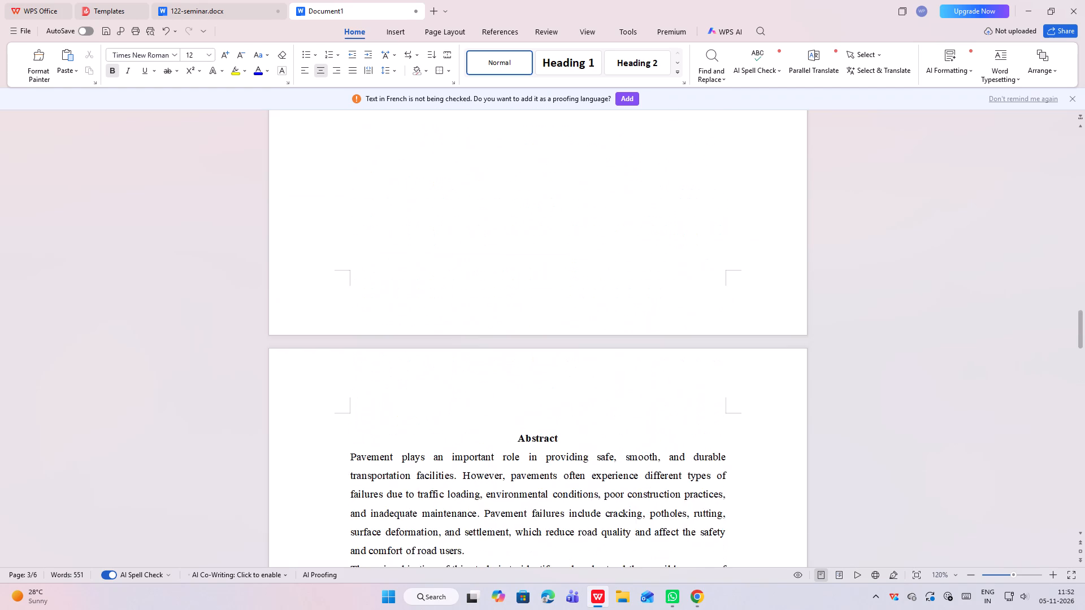
pyautogui.scroll(11, 616, 241)
pyautogui.scroll(-20, 616, 241)
pyautogui.scroll(-2, 616, 241)
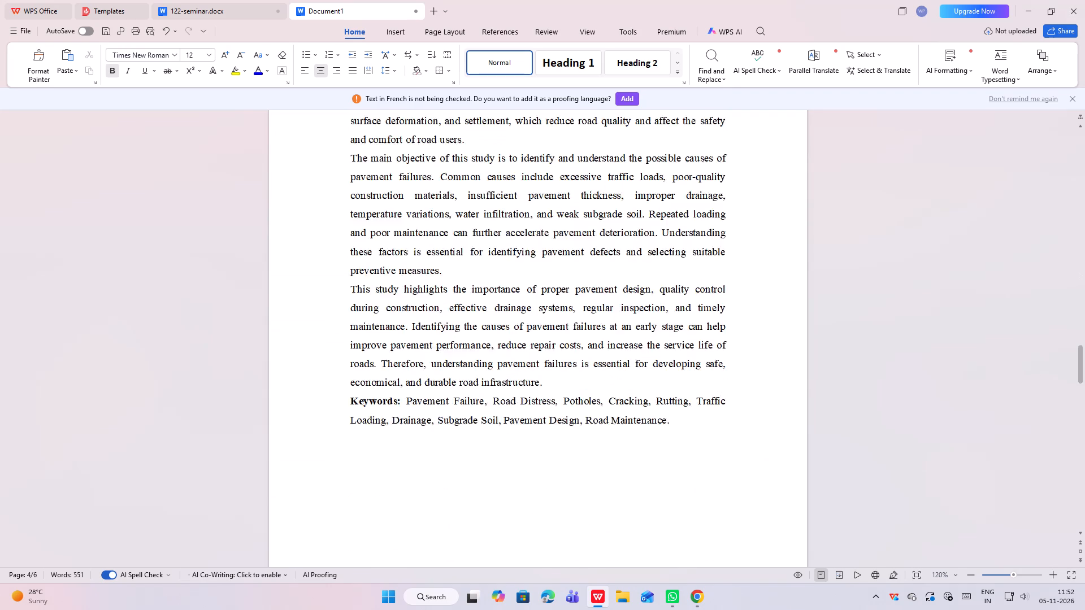
pyautogui.scroll(-20, 616, 241)
pyautogui.scroll(3, 616, 241)
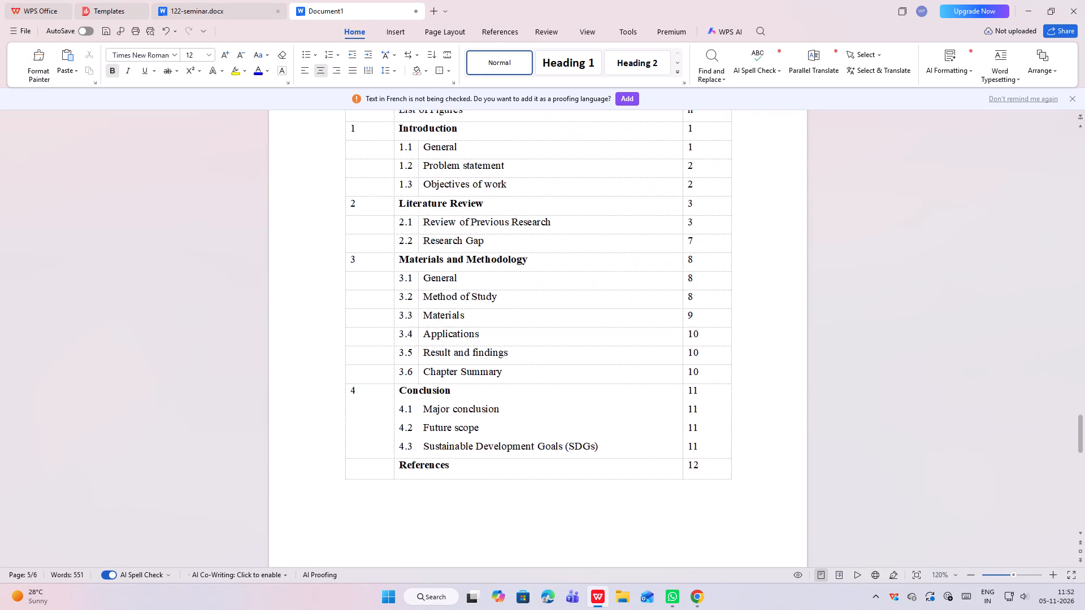
# Review the layout of the contents and Abstract pages through to the end of the document.
pyautogui.scroll(-1, 616, 241)
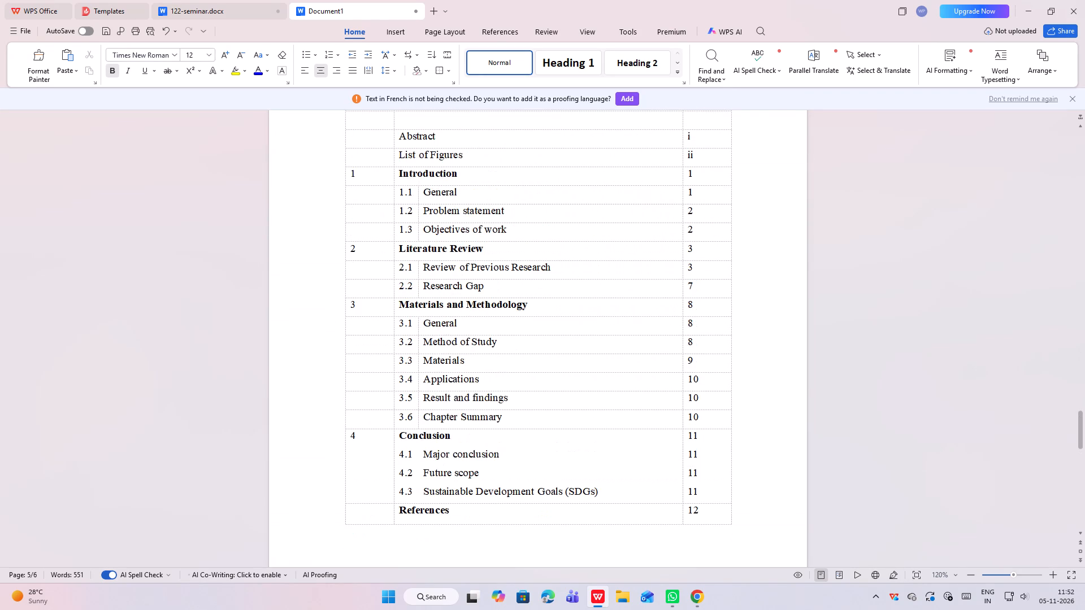
pyautogui.scroll(4, 616, 241)
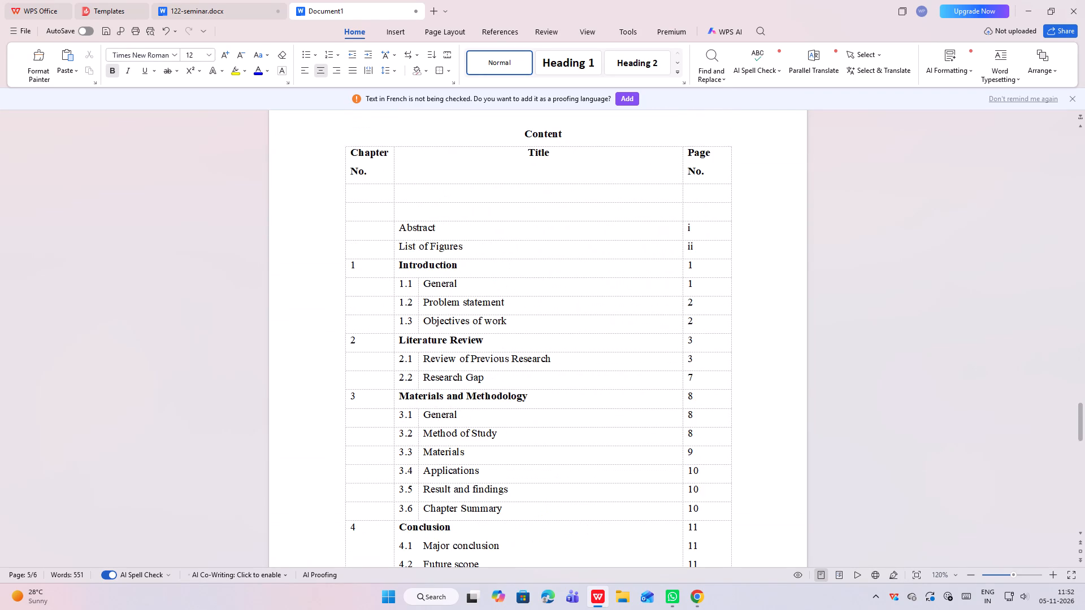
pyautogui.scroll(17, 616, 241)
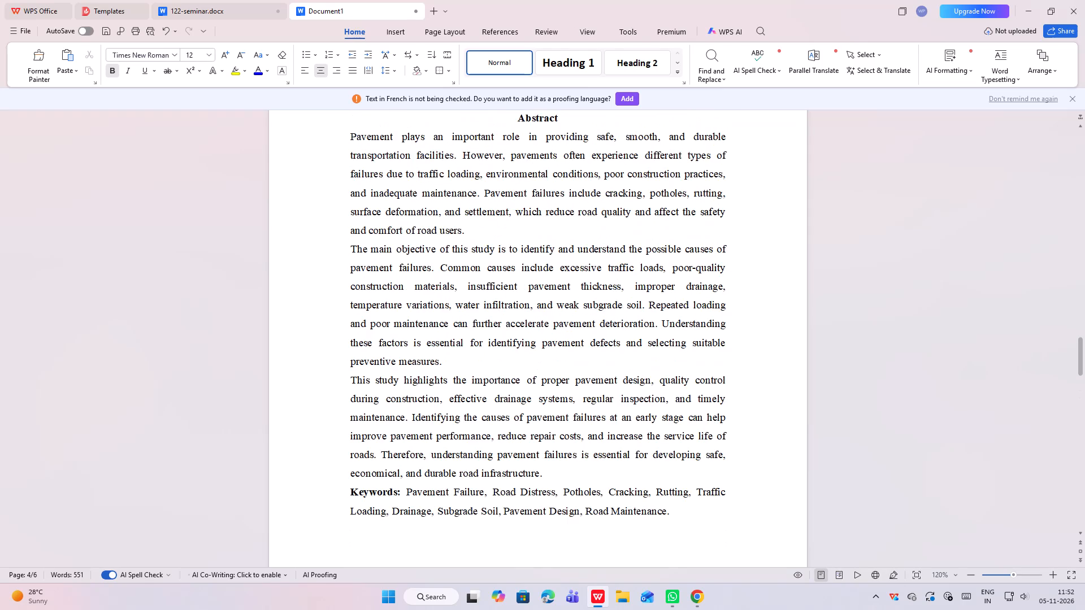
pyautogui.scroll(-9, 616, 241)
pyautogui.doubleClick(552, 400)
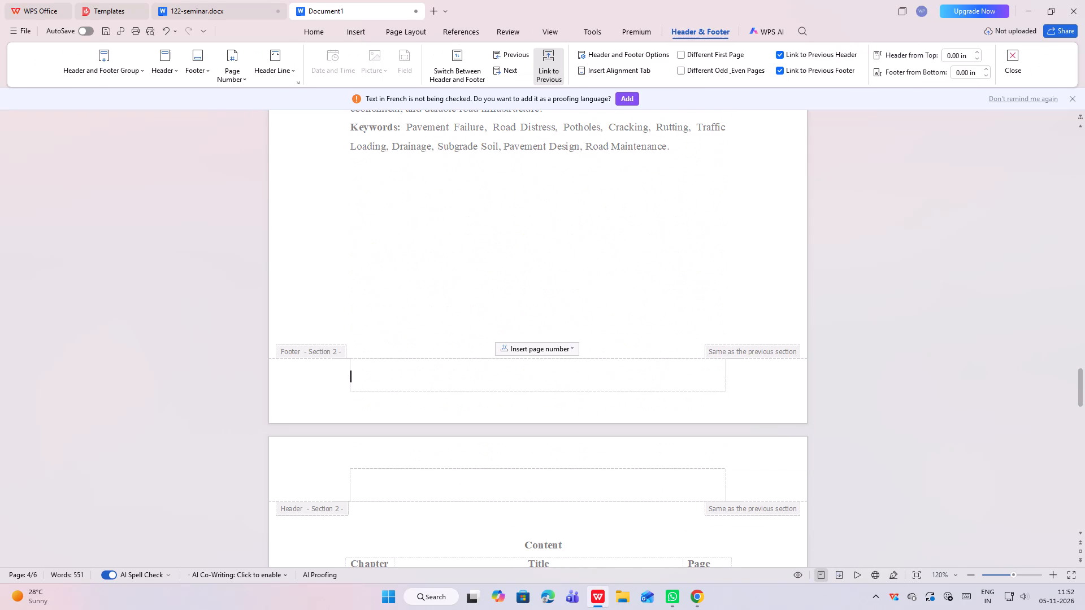
pyautogui.press('Escape')
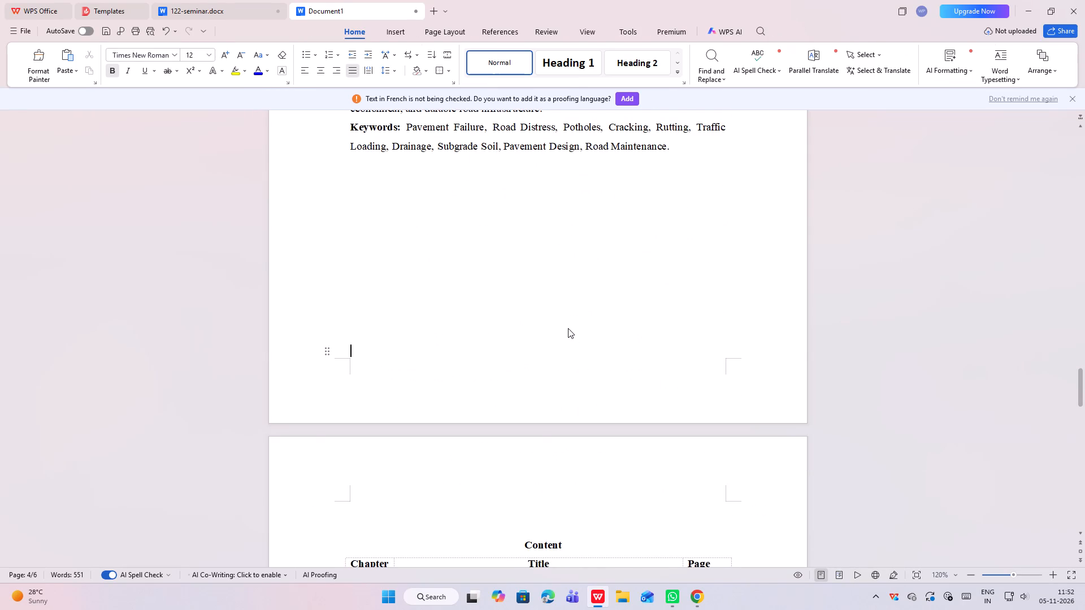
pyautogui.scroll(-20, 584, 307)
pyautogui.scroll(-6, 584, 307)
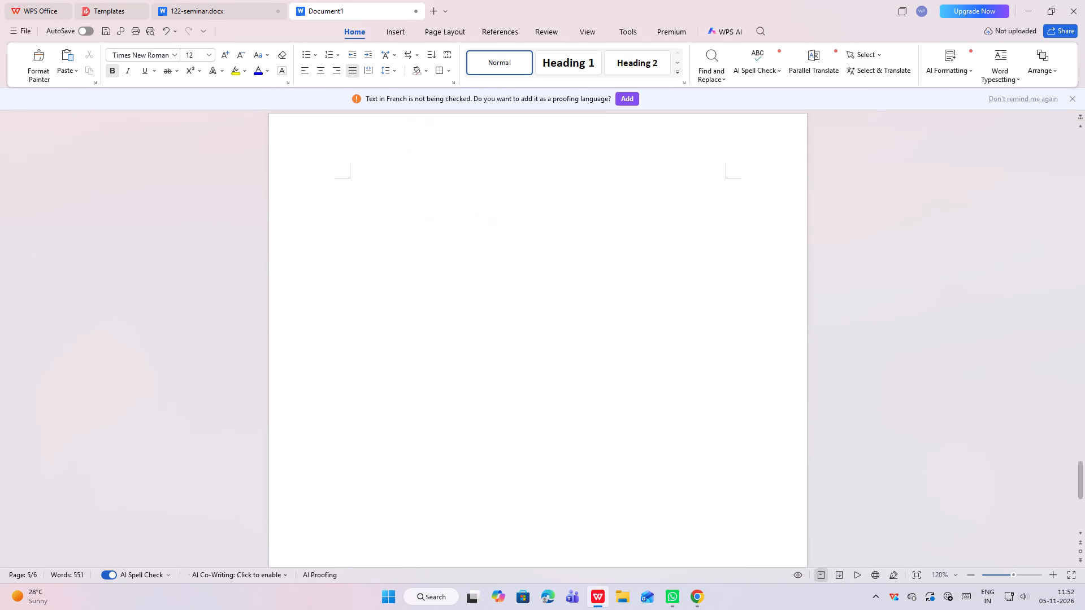
pyautogui.scroll(-8, 584, 307)
# Copy the whole Chapter 4 Conclusion text, from its chapter heading through the SDG 12 paragraph, in 122-seminar.docx.
pyautogui.click(213, 12)
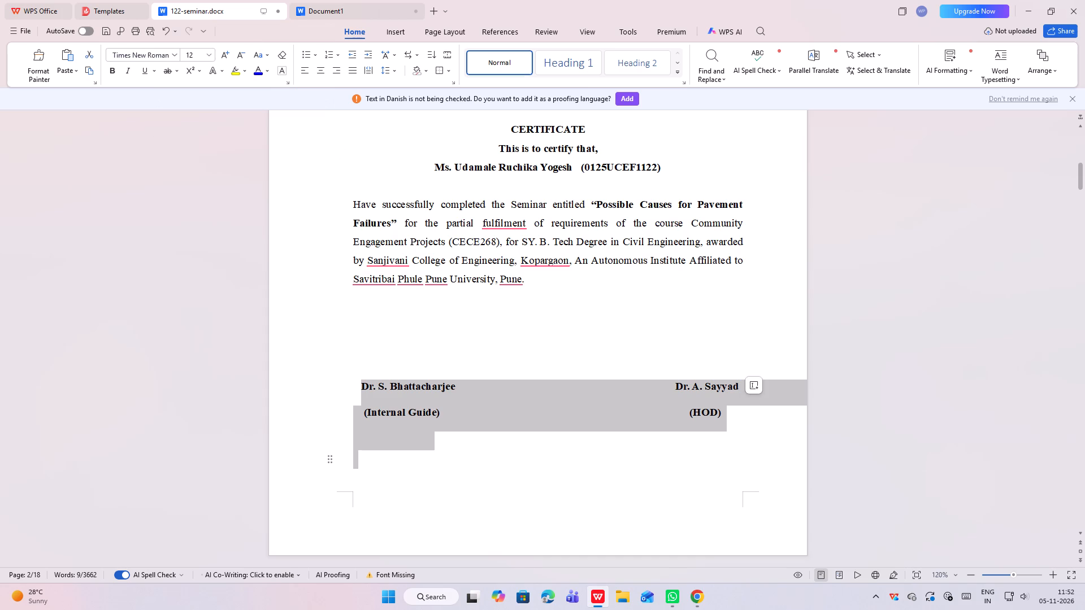
pyautogui.scroll(-3, 472, 311)
pyautogui.moveTo(1079, 186); pyautogui.dragTo(1084, 489)
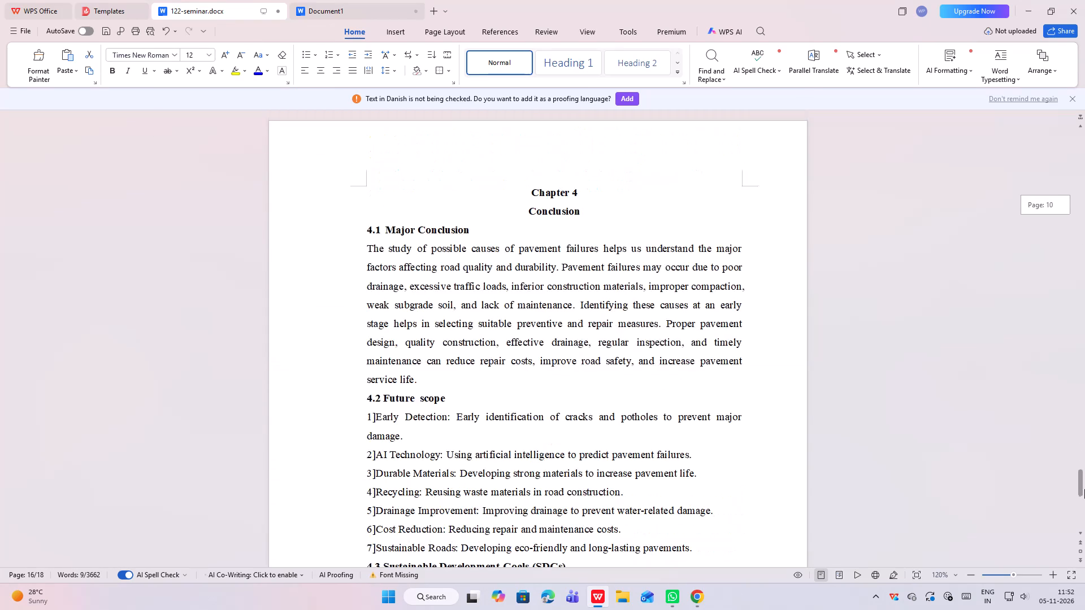
pyautogui.moveTo(1084, 489); pyautogui.dragTo(1084, 493)
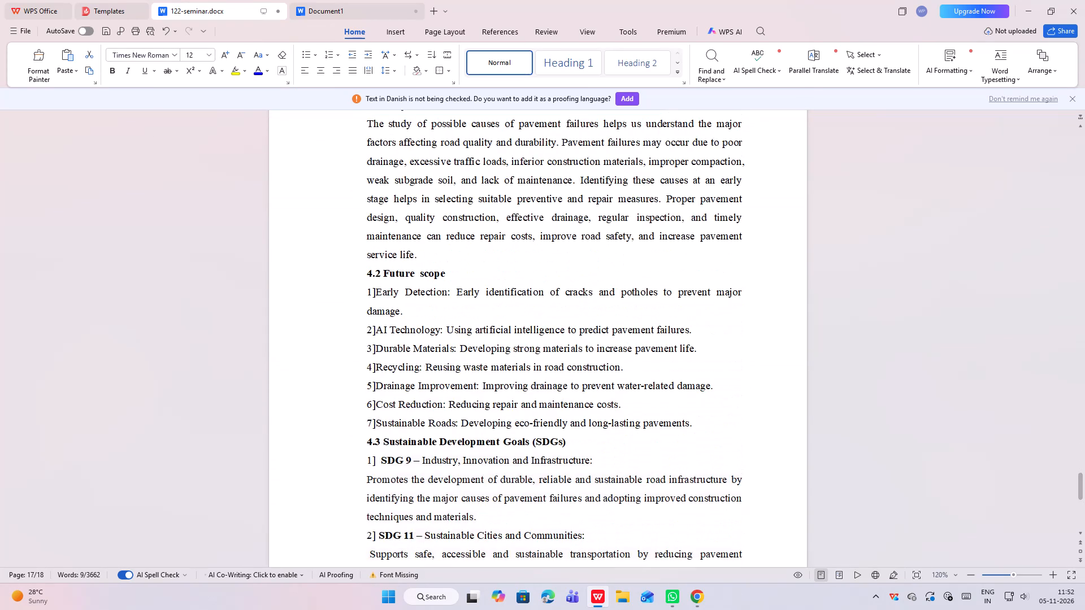
pyautogui.scroll(1, 798, 461)
pyautogui.scroll(1, 772, 408)
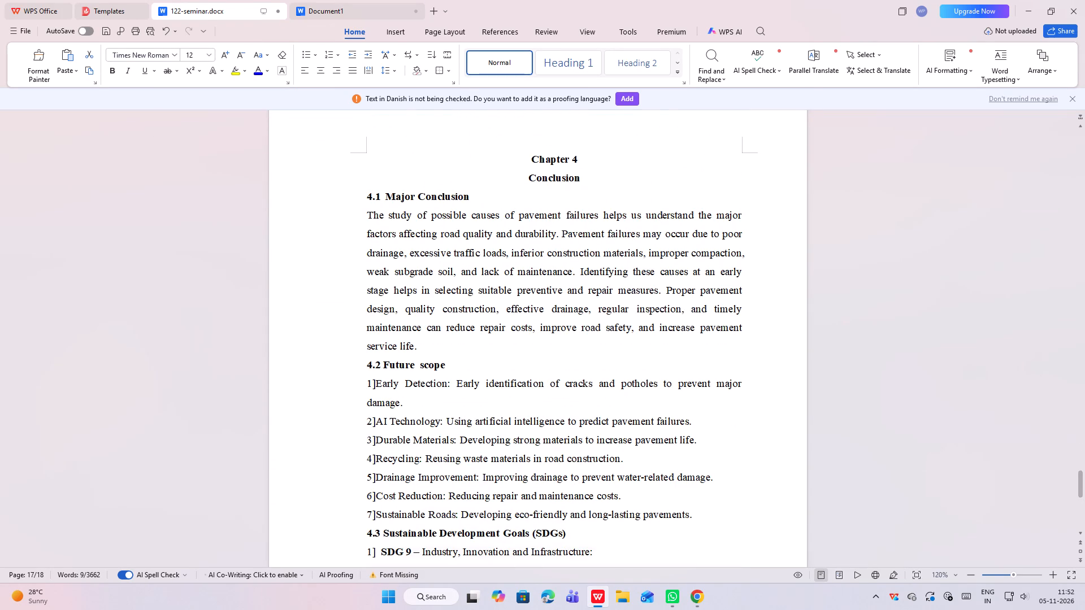
pyautogui.moveTo(528, 163); pyautogui.dragTo(704, 550)
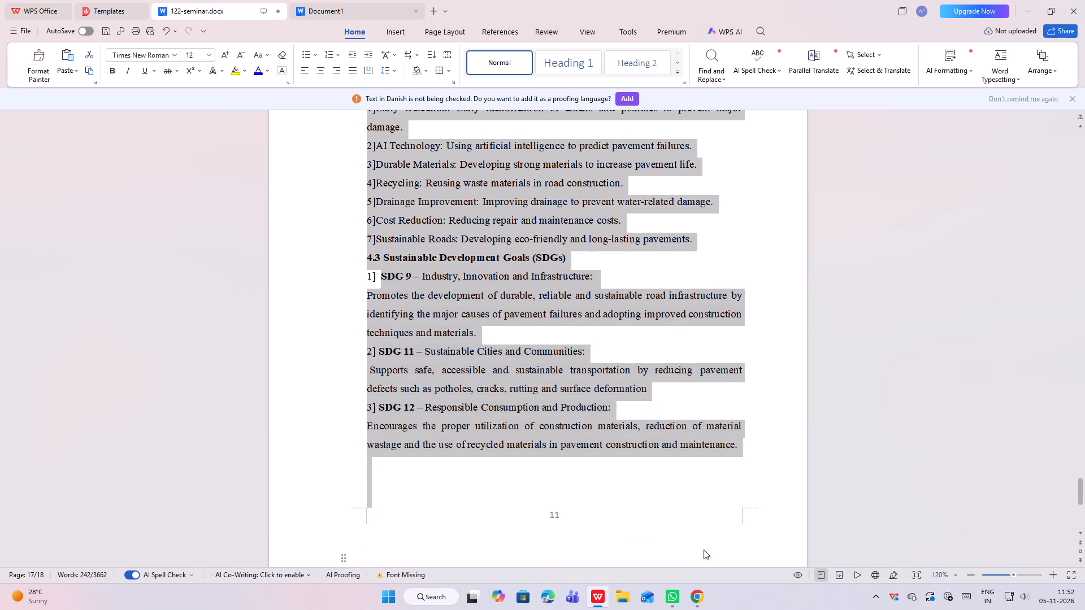
pyautogui.moveTo(704, 550); pyautogui.dragTo(703, 481)
pyautogui.hotkey('ctrl', 'c')
# Paste the copied Chapter 4 Conclusion text into Document1 after the contents table.
pyautogui.click(192, 14)
pyautogui.click(330, 13)
pyautogui.scroll(6, 528, 313)
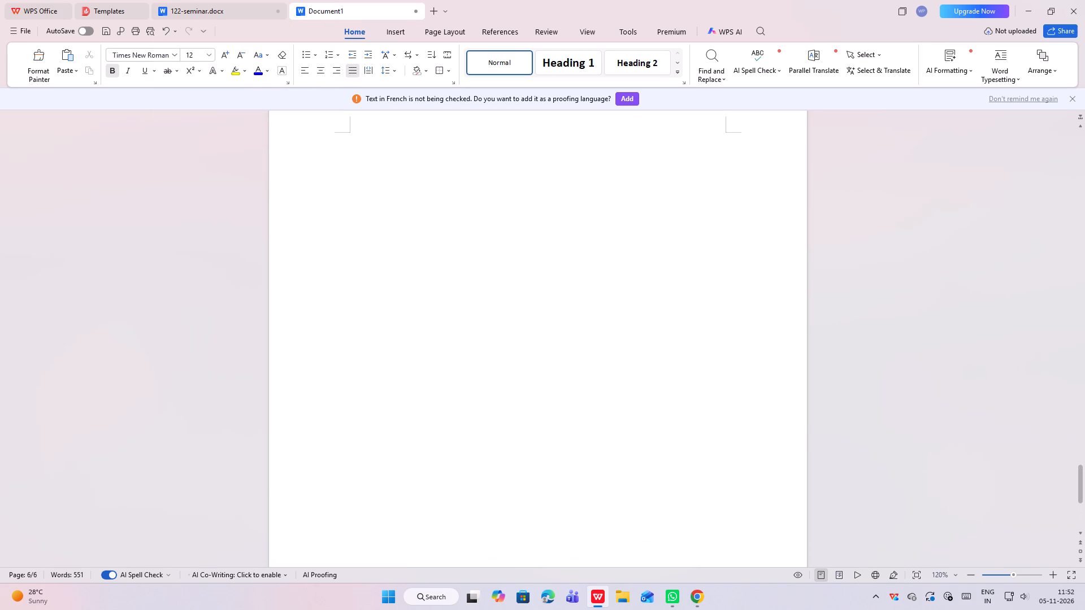
pyautogui.scroll(3, 532, 303)
pyautogui.click(418, 239)
pyautogui.scroll(4, 418, 239)
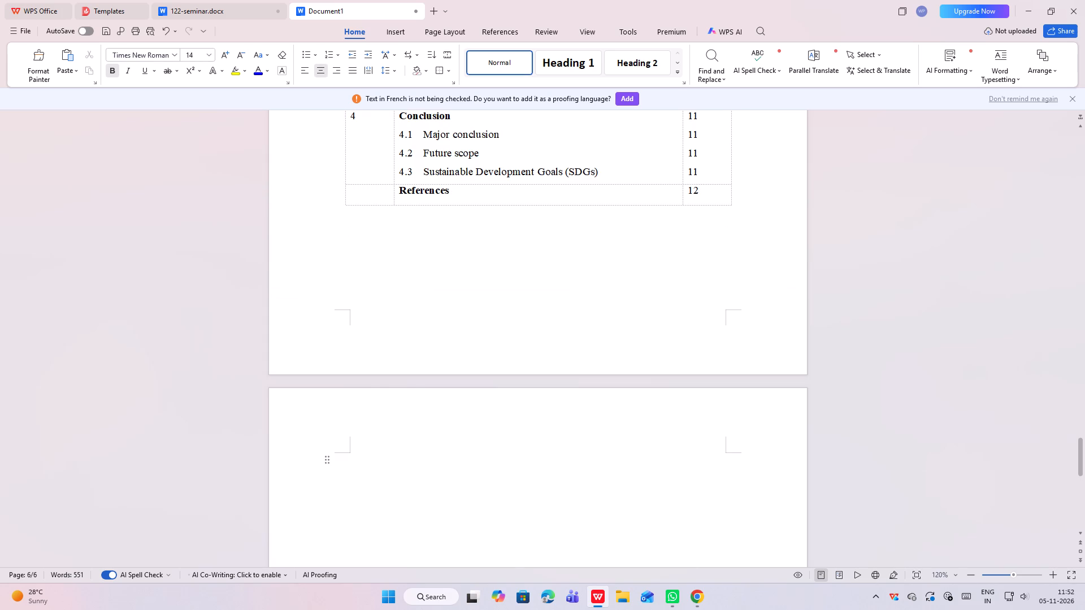
pyautogui.hotkey('ctrl', 'v')
pyautogui.scroll(4, 535, 176)
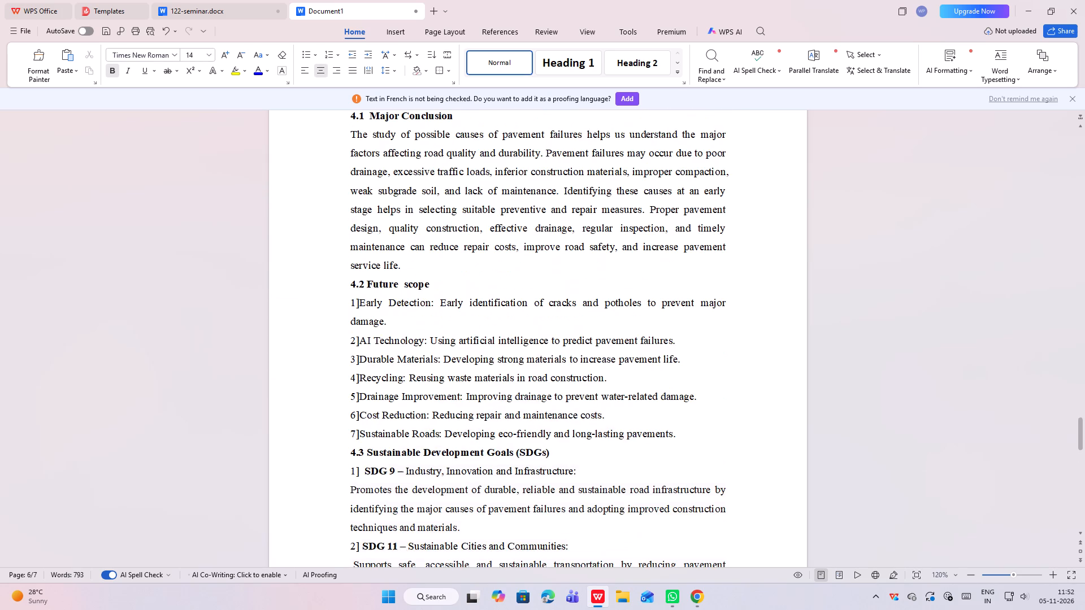
pyautogui.scroll(1, 535, 176)
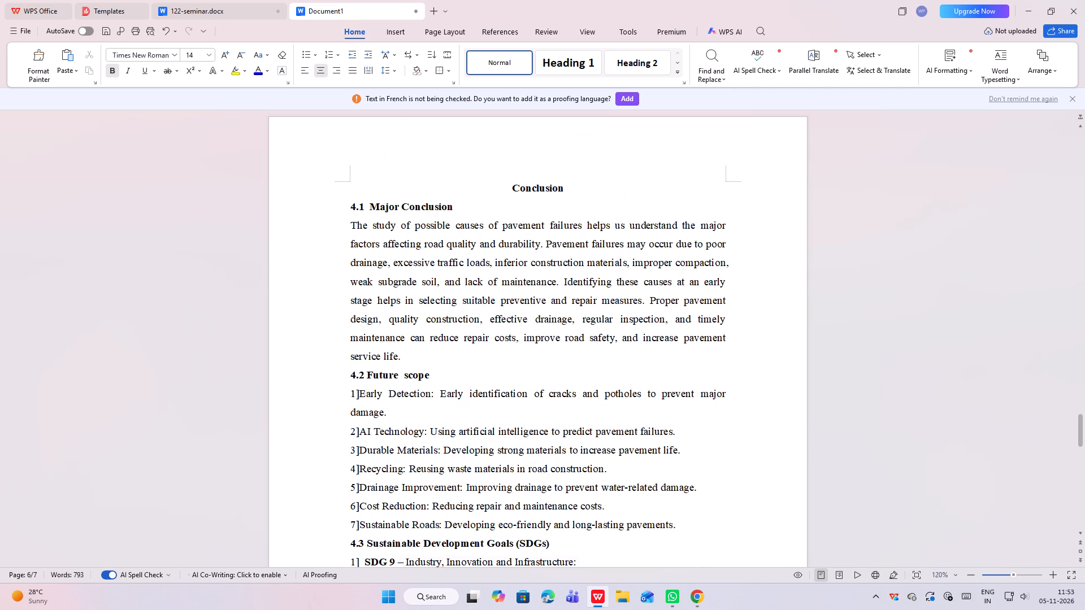
# Delete the surplus blank page following the pasted Chapter 4 text.
pyautogui.scroll(-13, 675, 195)
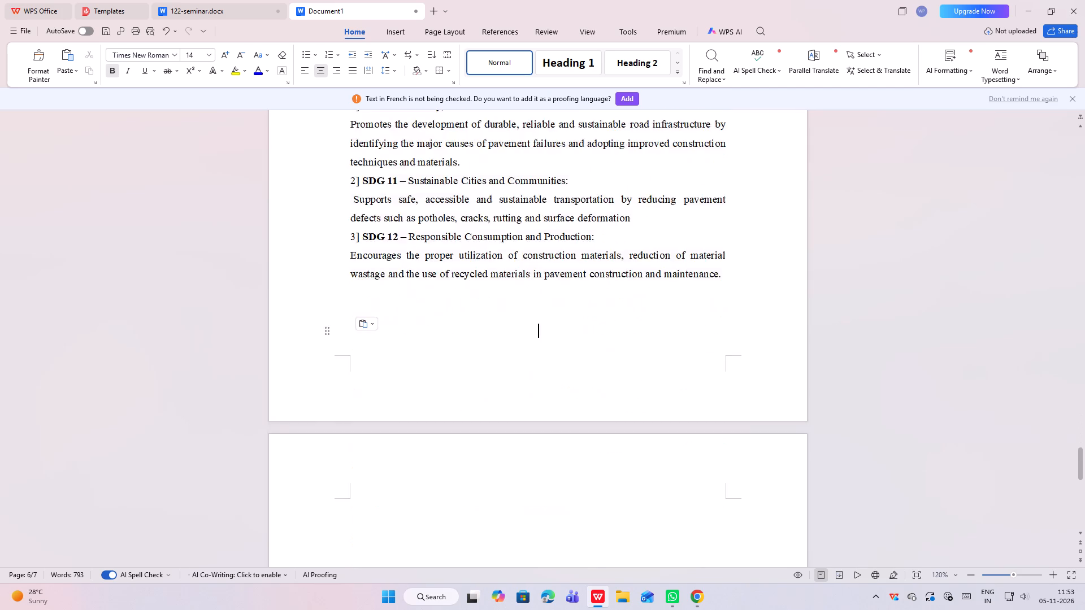
pyautogui.scroll(-17, 675, 195)
pyautogui.scroll(11, 675, 195)
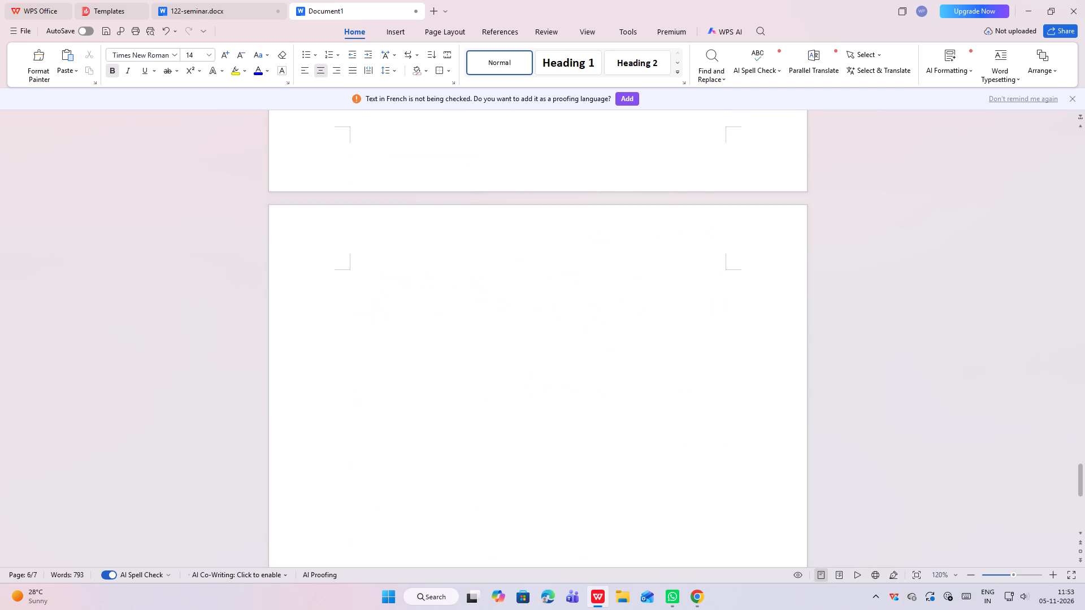
pyautogui.scroll(2, 675, 195)
pyautogui.click(491, 450)
pyautogui.press('Delete')
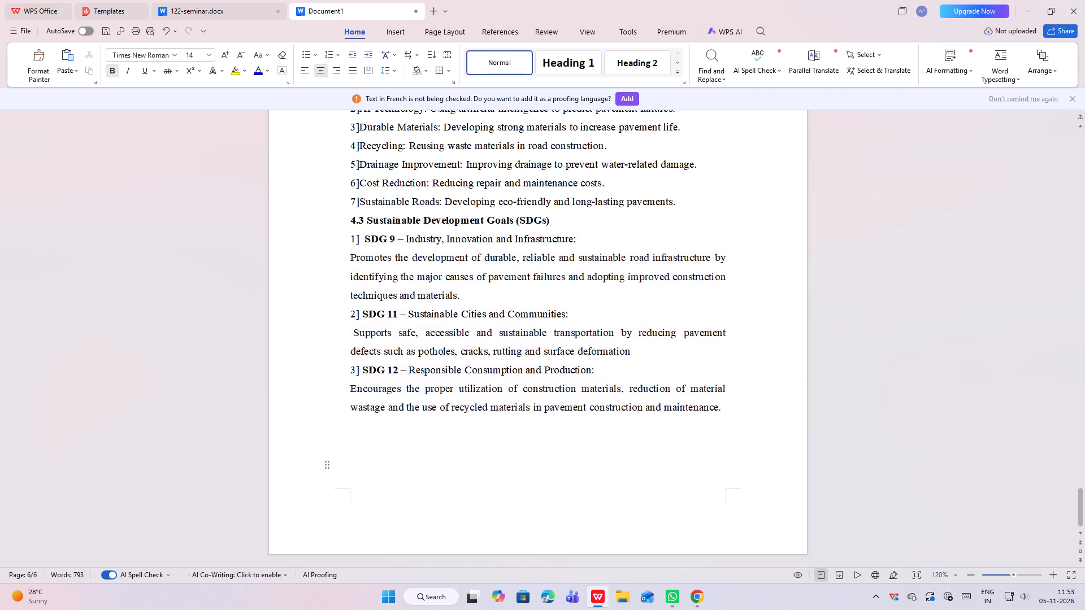
# Review the document's layout at 100% zoom from the pasted Chapter 4 back to the title page.
pyautogui.scroll(-8, 491, 450)
pyautogui.scroll(10, 491, 450)
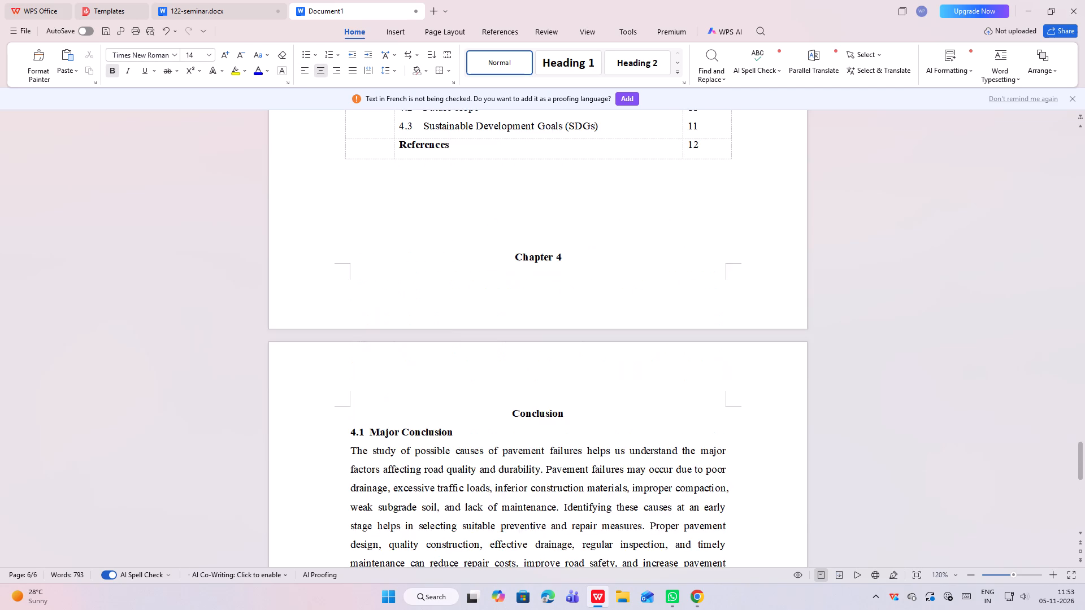
pyautogui.scroll(6, 491, 450)
pyautogui.doubleClick(968, 577)
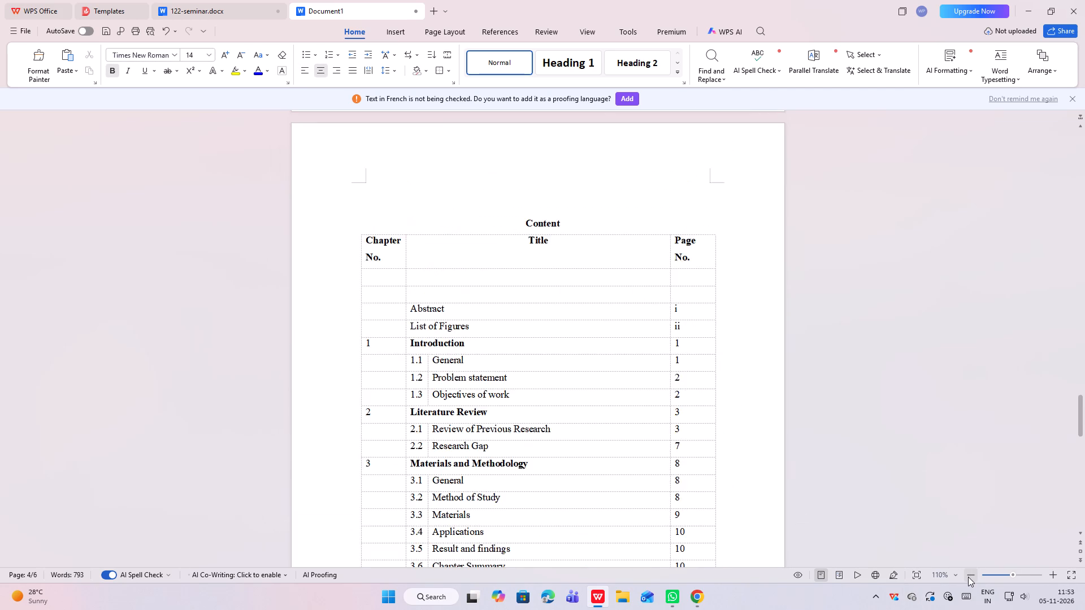
pyautogui.scroll(14, 601, 436)
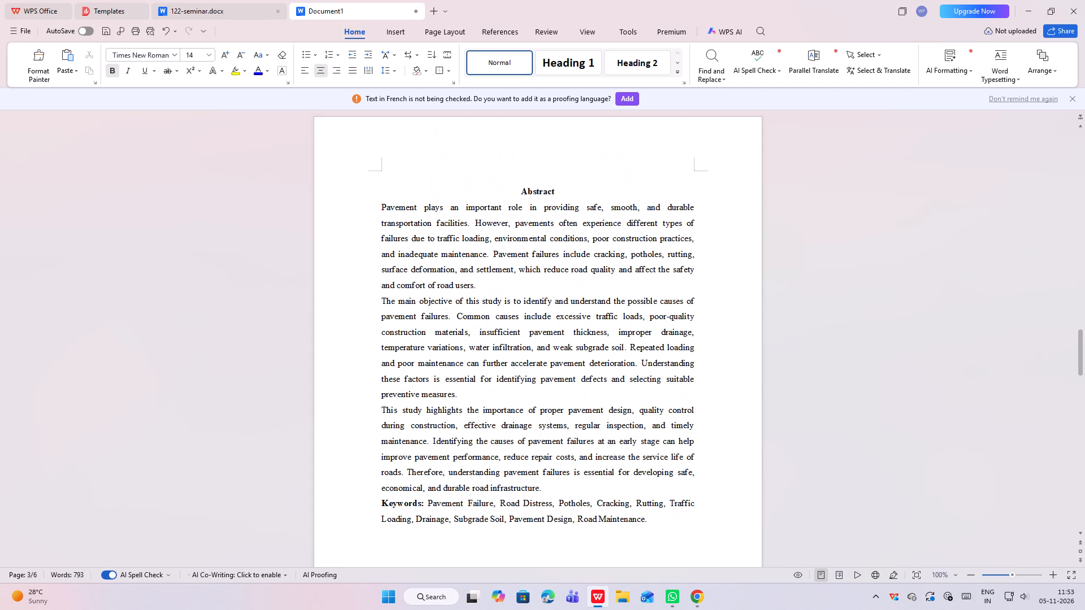
pyautogui.scroll(16, 601, 436)
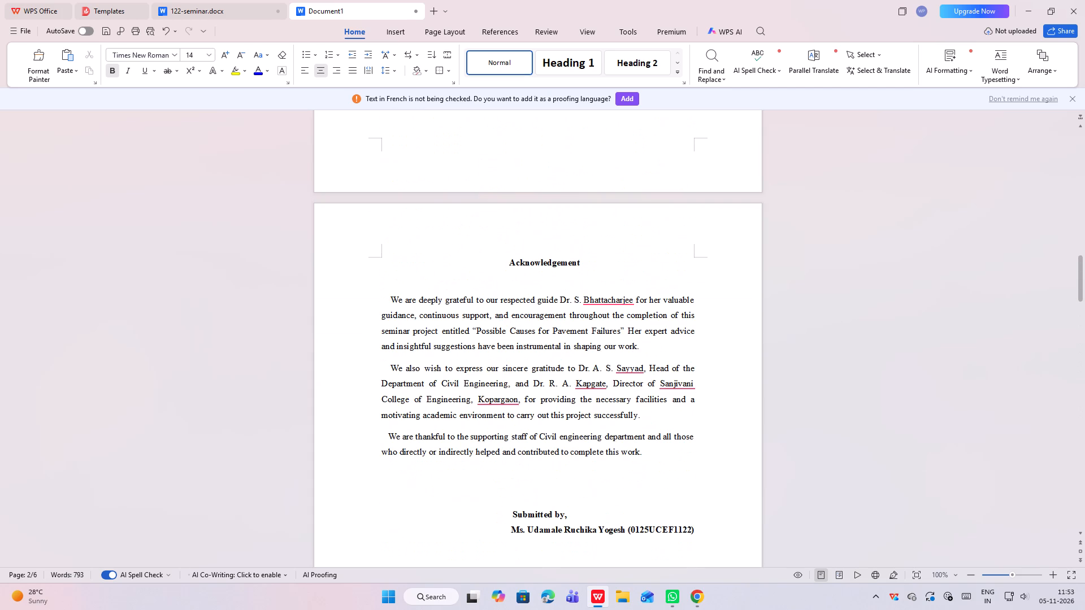
pyautogui.scroll(7, 601, 436)
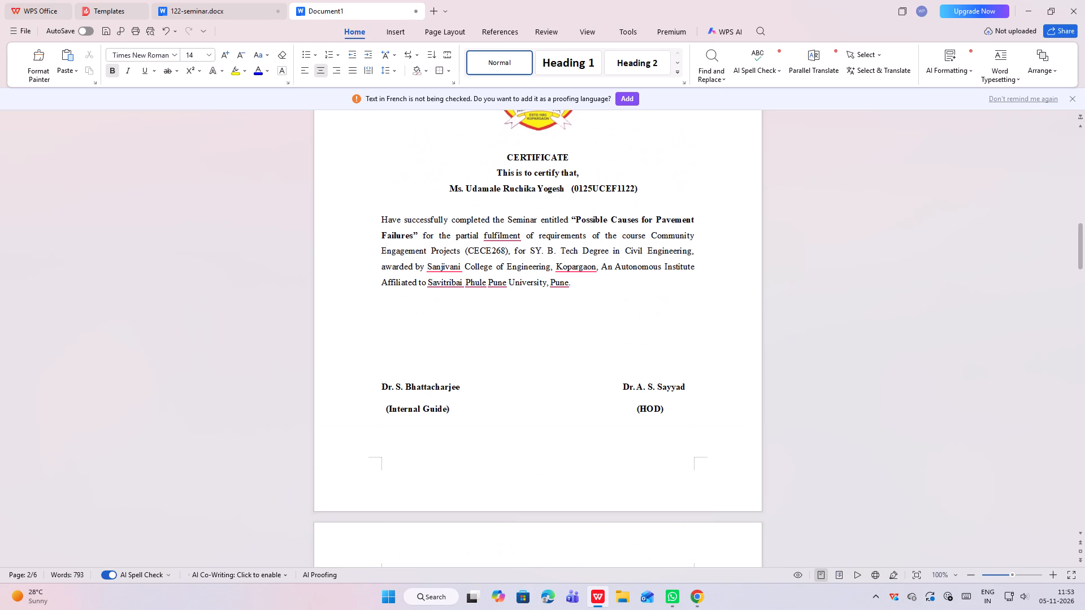
pyautogui.scroll(16, 601, 436)
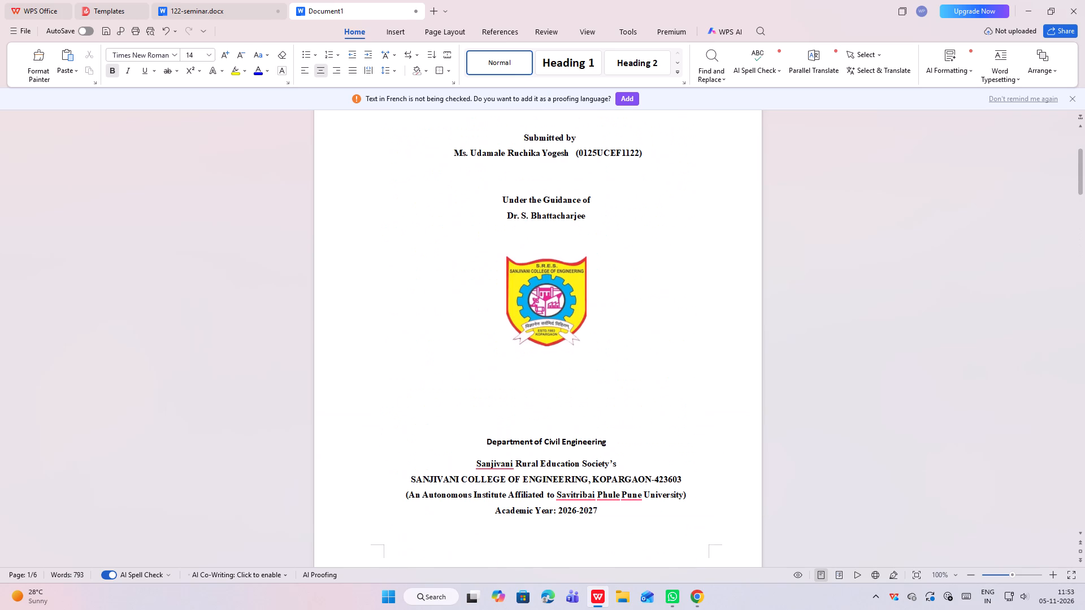
pyautogui.scroll(4, 601, 436)
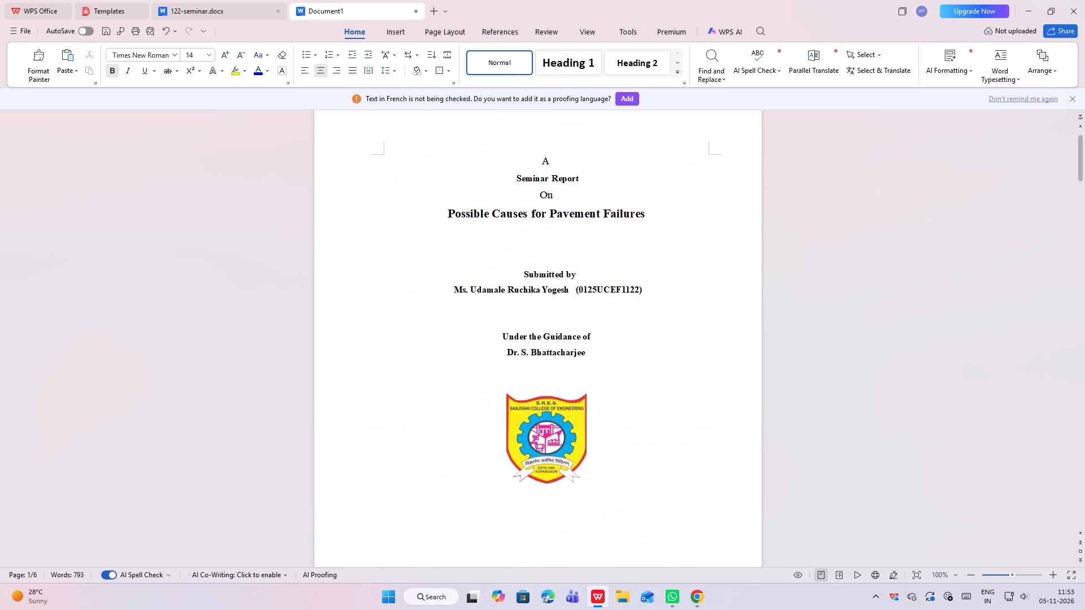
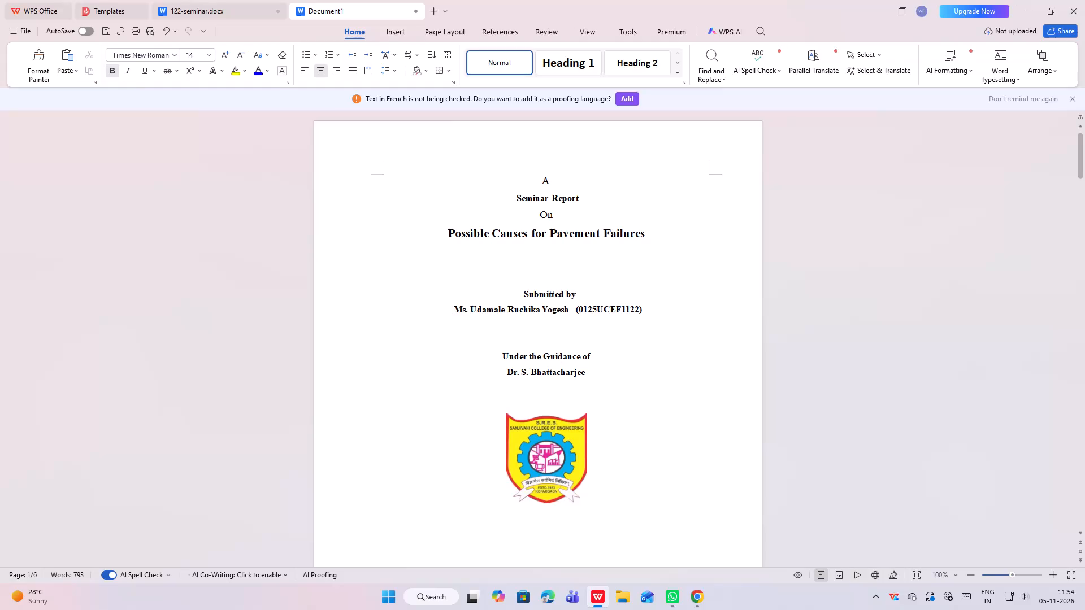
# Review Document1's layout from the title page through the certificate, acknowledgement, abstract and contents table to the Chapter 4 heading.
pyautogui.scroll(6, 627, 277)
pyautogui.scroll(-10, 627, 277)
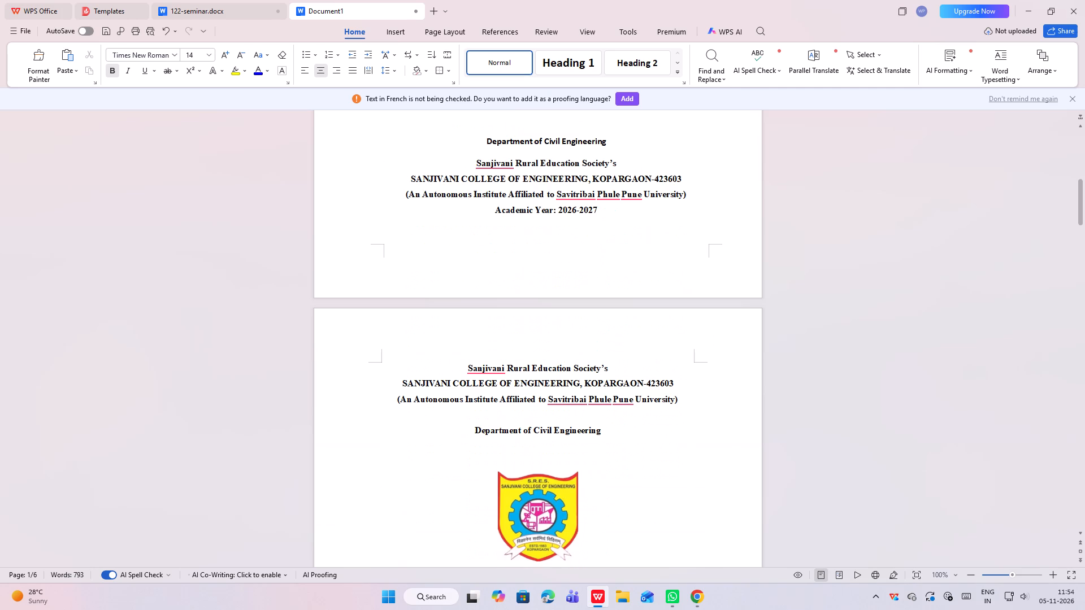
pyautogui.scroll(-5, 627, 277)
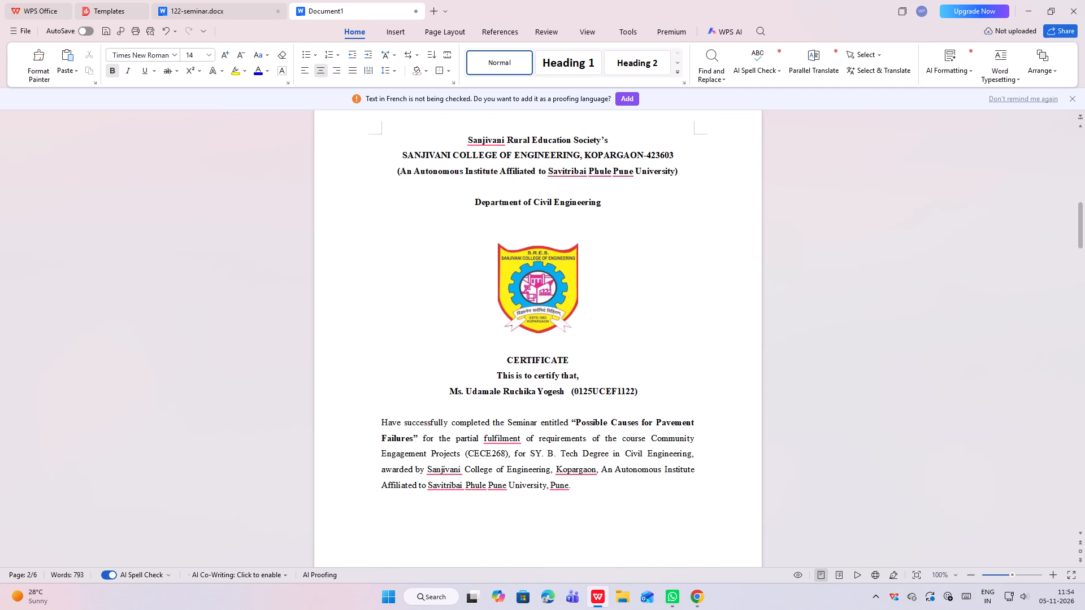
pyautogui.scroll(-3, 613, 380)
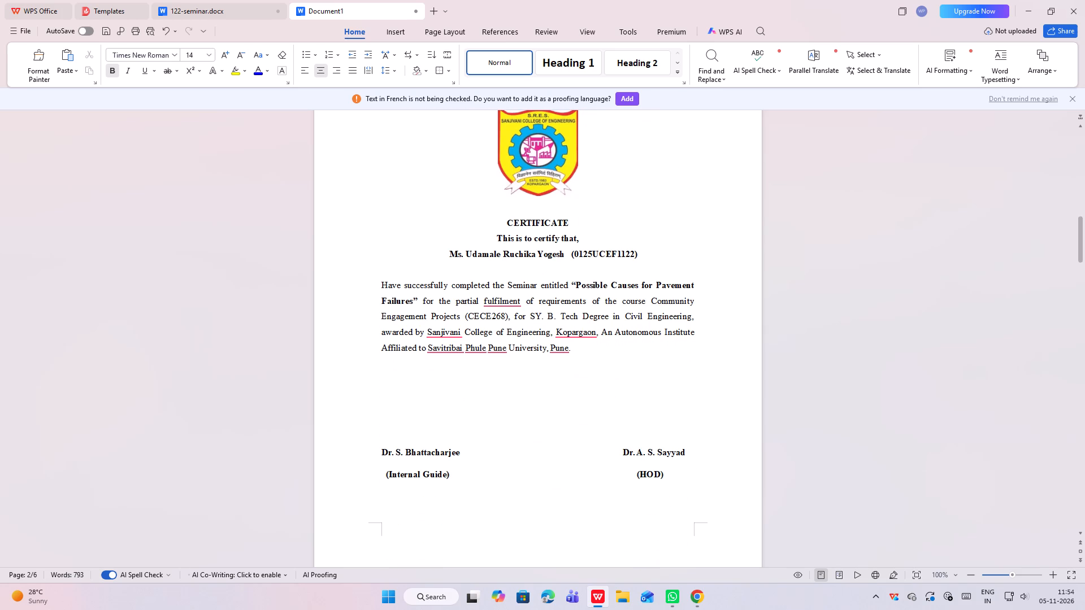
pyautogui.scroll(16, 528, 280)
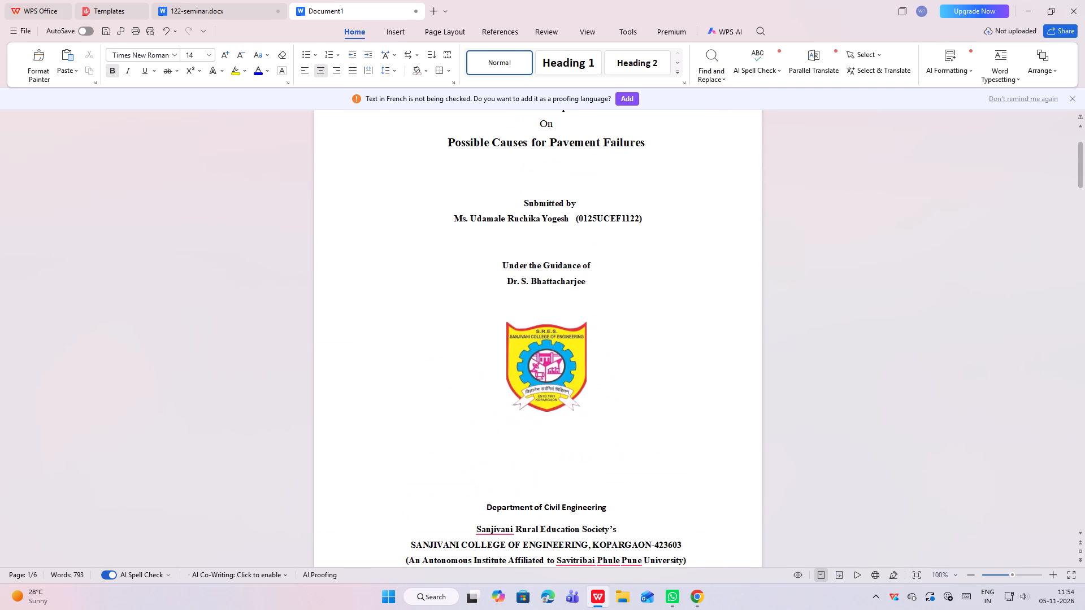
pyautogui.scroll(-20, 620, 386)
pyautogui.scroll(-3, 620, 386)
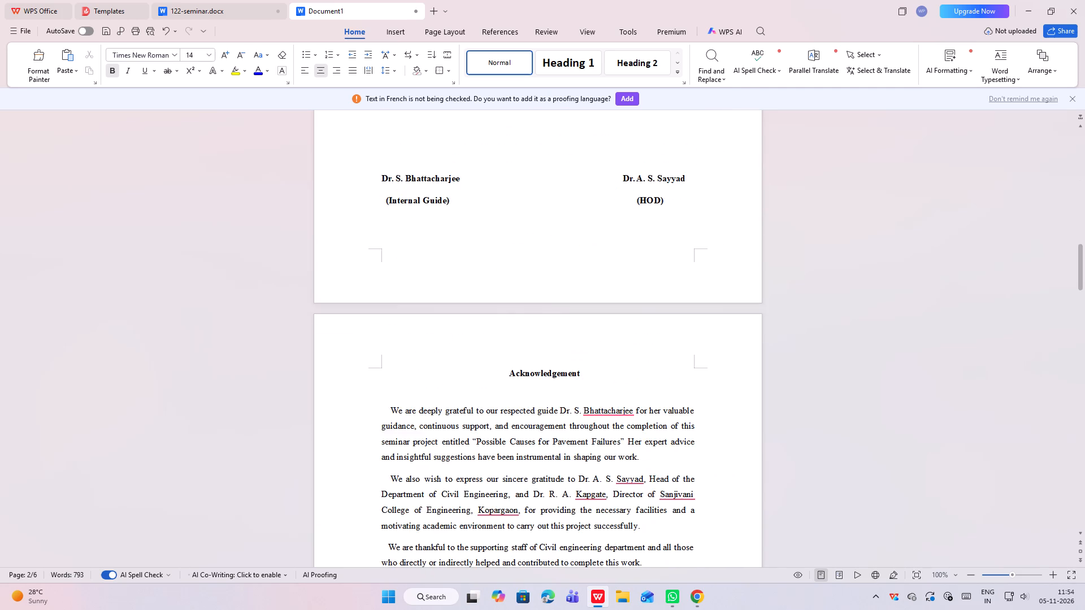
pyautogui.scroll(-1, 537, 402)
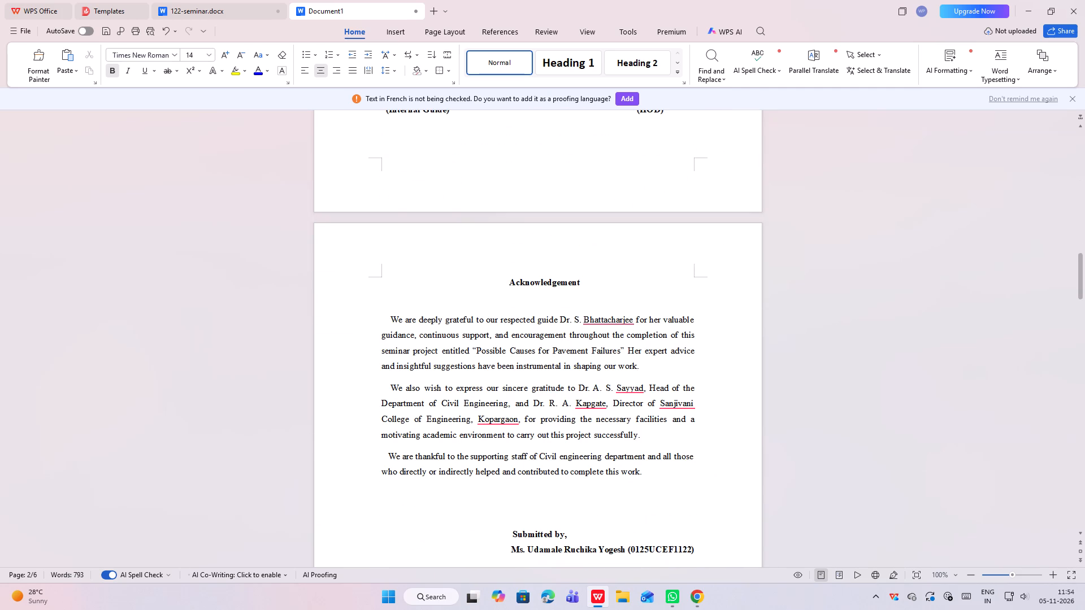
pyautogui.scroll(-2, 631, 446)
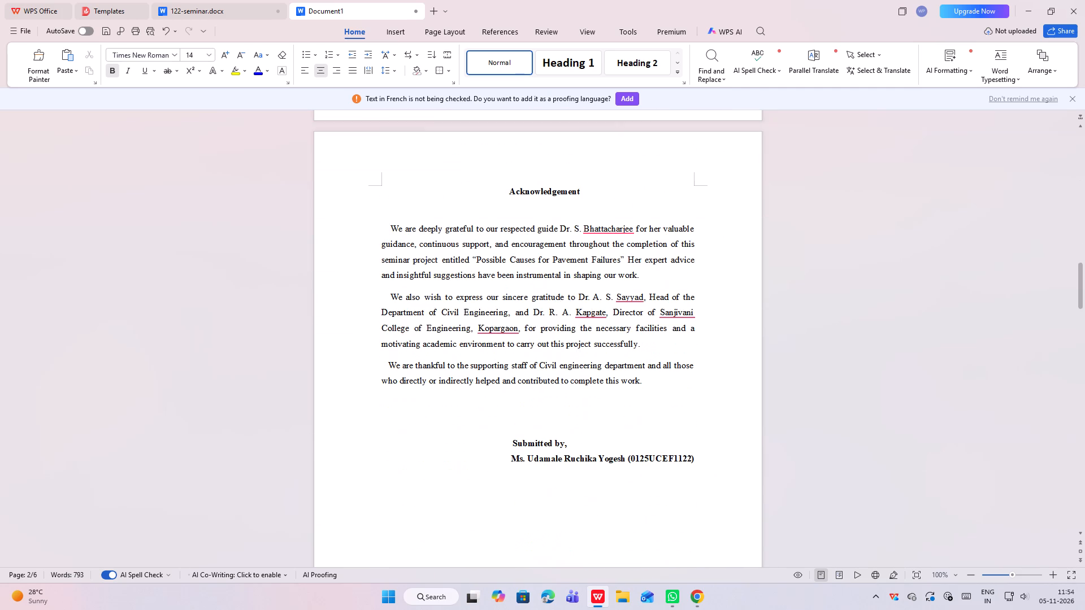
pyautogui.scroll(-12, 632, 467)
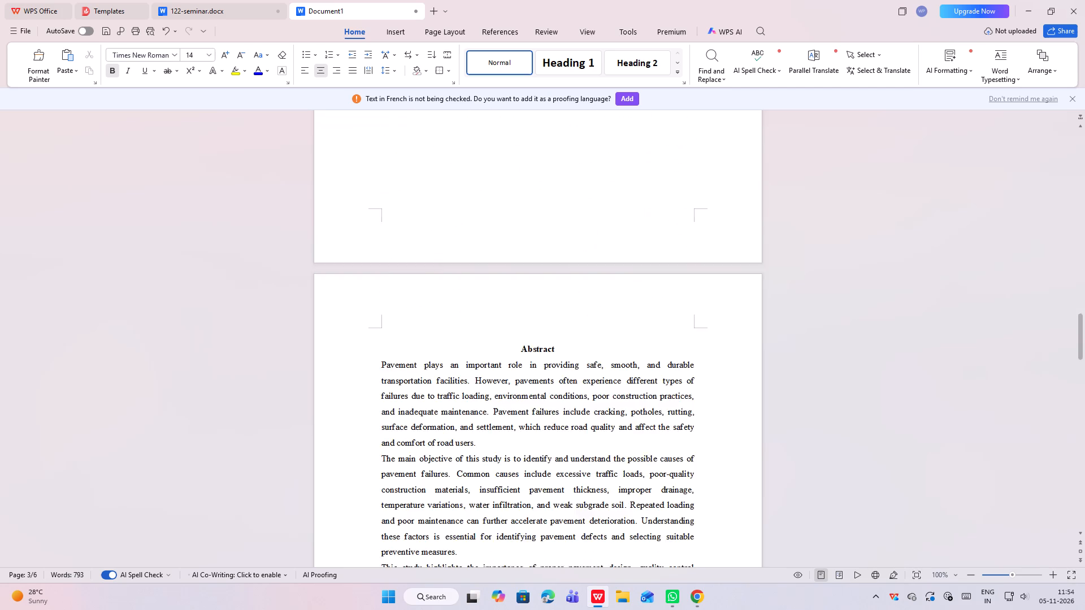
pyautogui.scroll(-4, 537, 322)
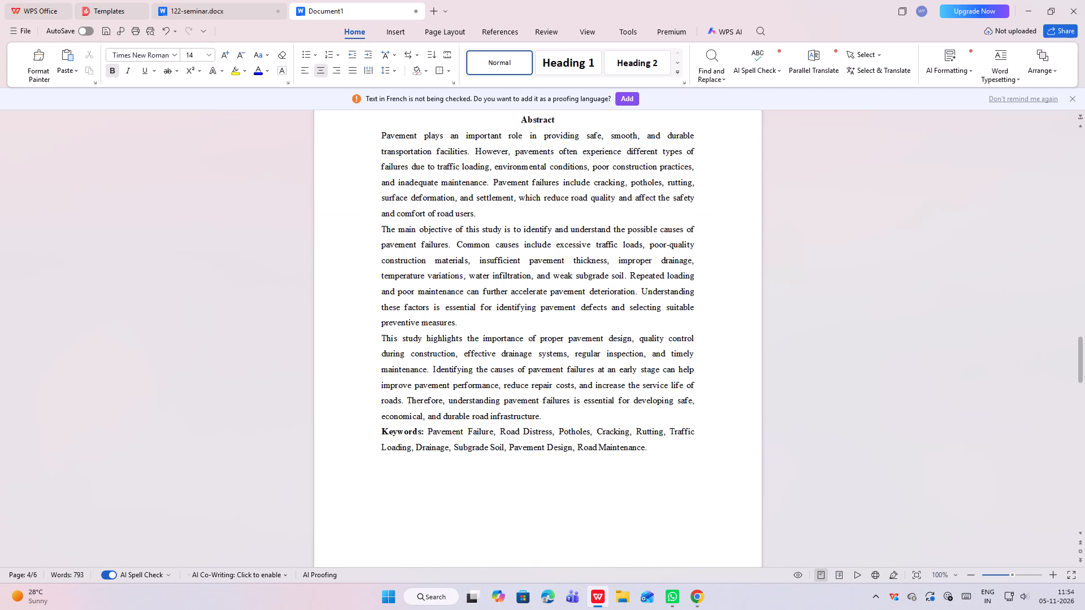
pyautogui.scroll(-13, 483, 441)
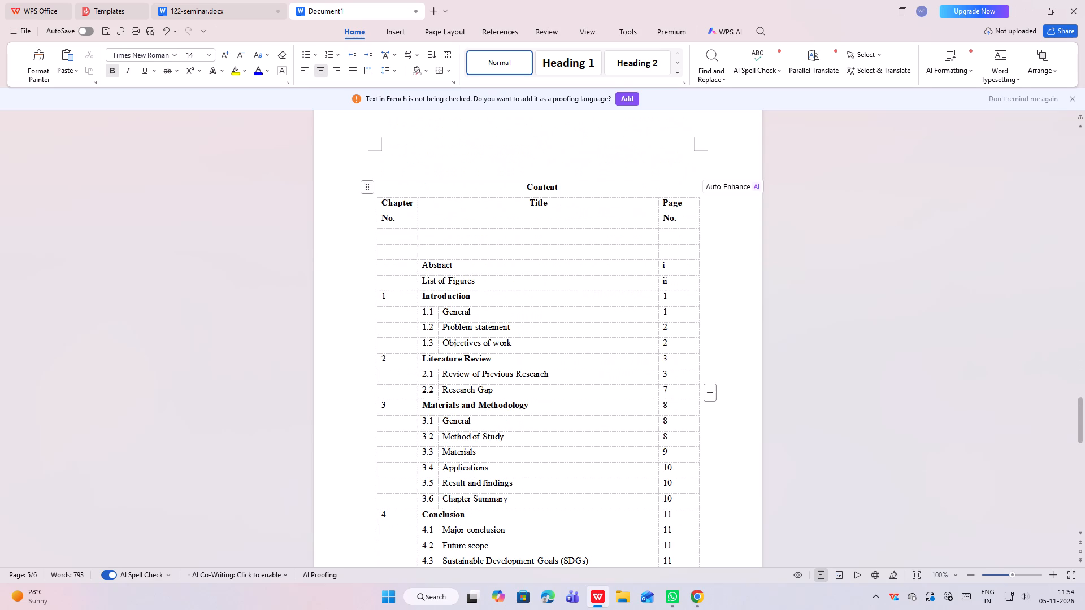
pyautogui.scroll(-3, 492, 473)
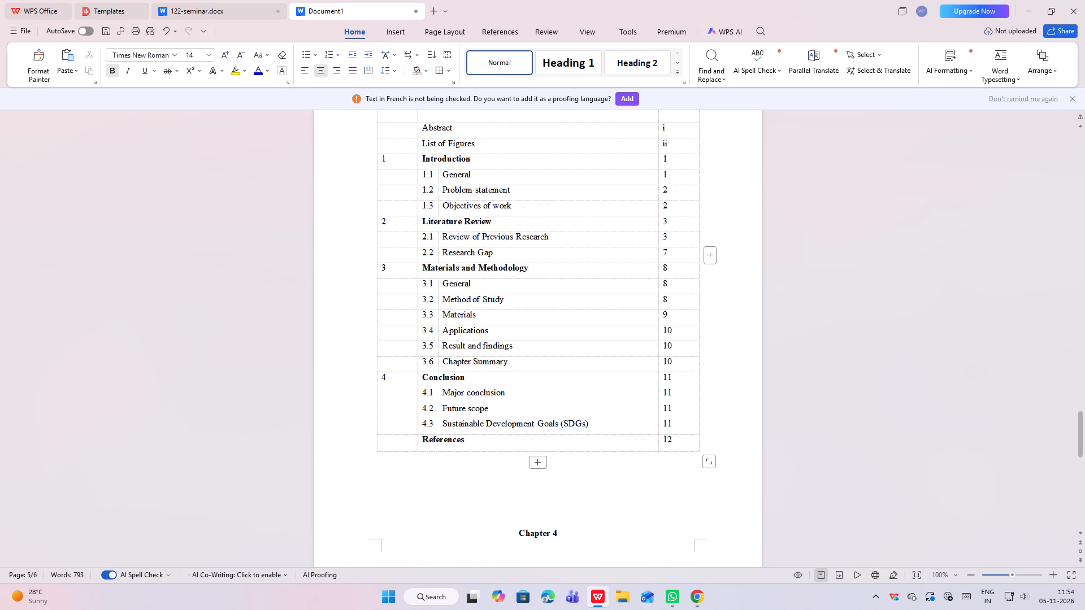
# Delete the two empty rows between the header row and the Abstract row of the Content table.
pyautogui.scroll(2, 653, 432)
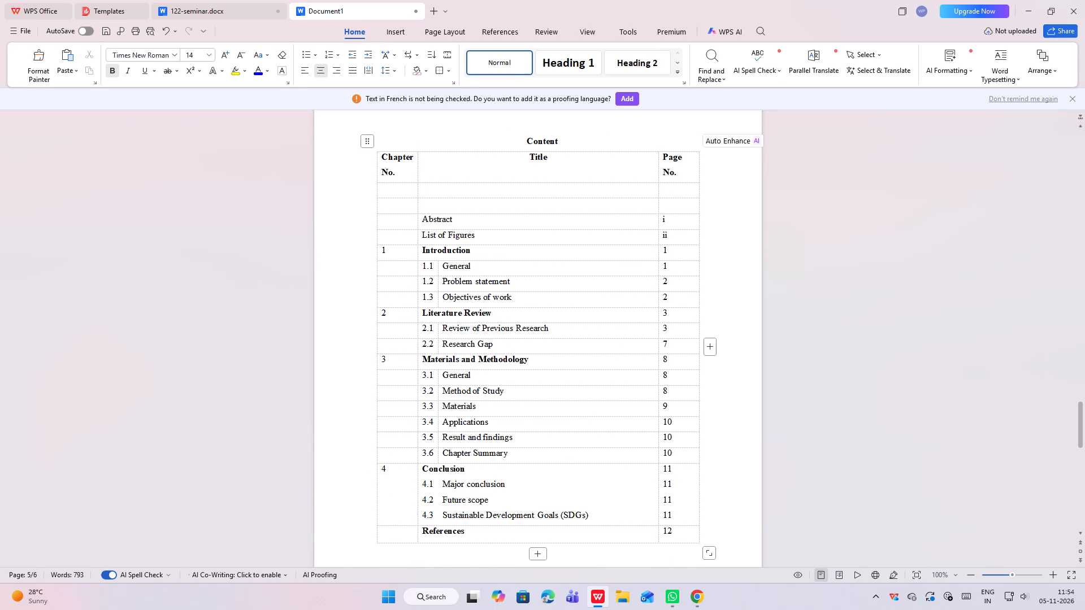
pyautogui.click(581, 213)
pyautogui.click(589, 206)
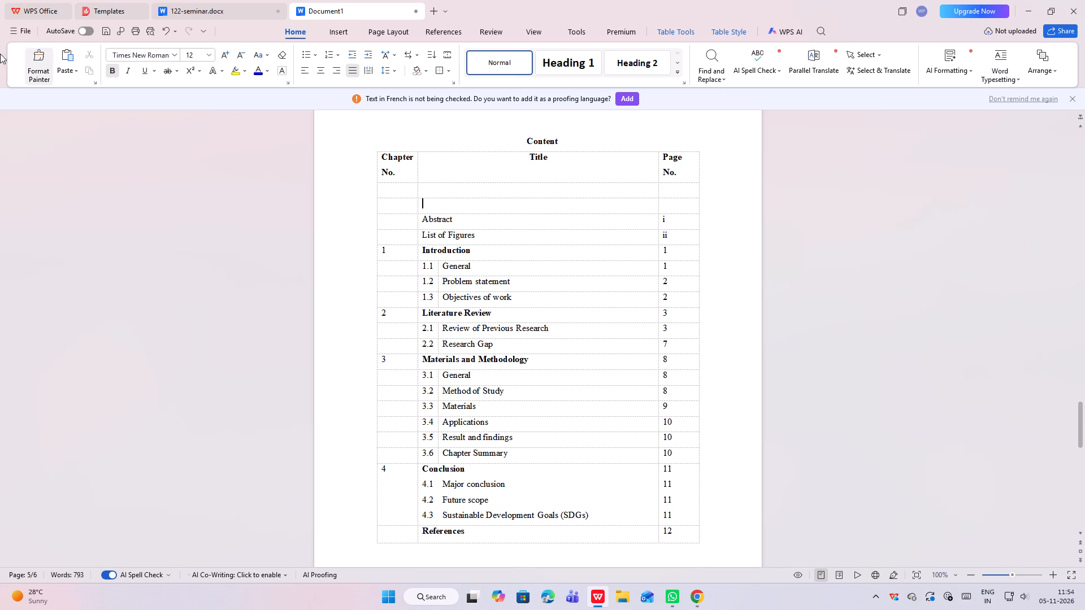
pyautogui.click(387, 207)
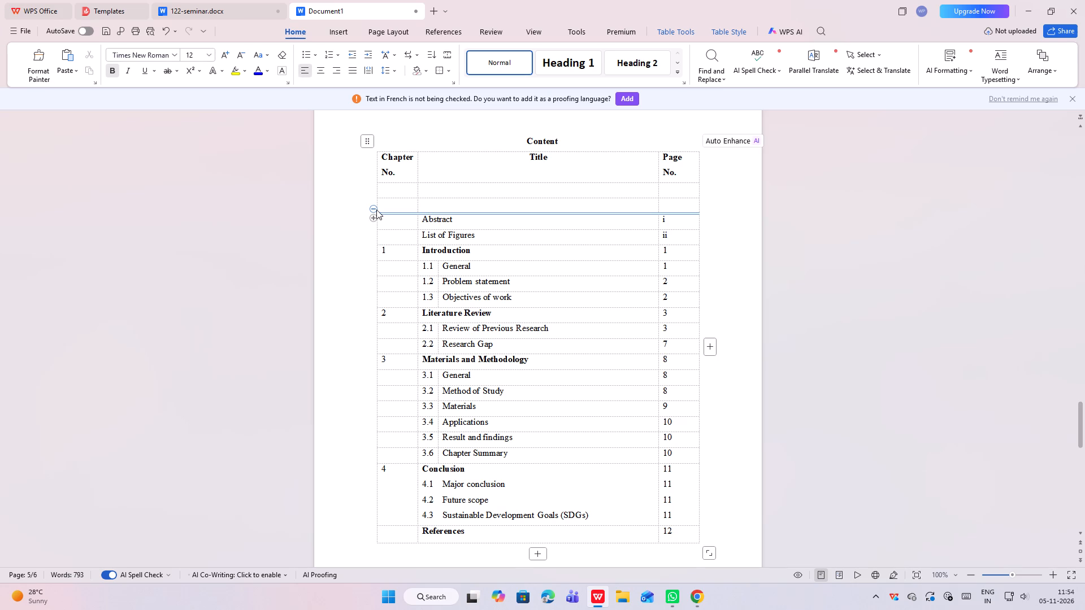
pyautogui.click(376, 210)
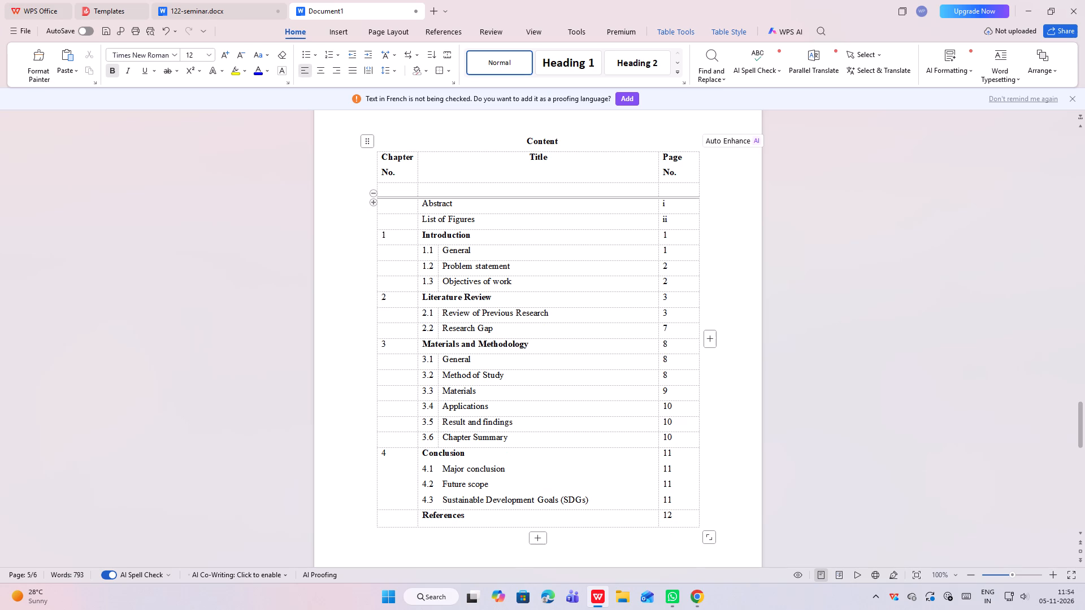
pyautogui.click(380, 191)
pyautogui.click(371, 191)
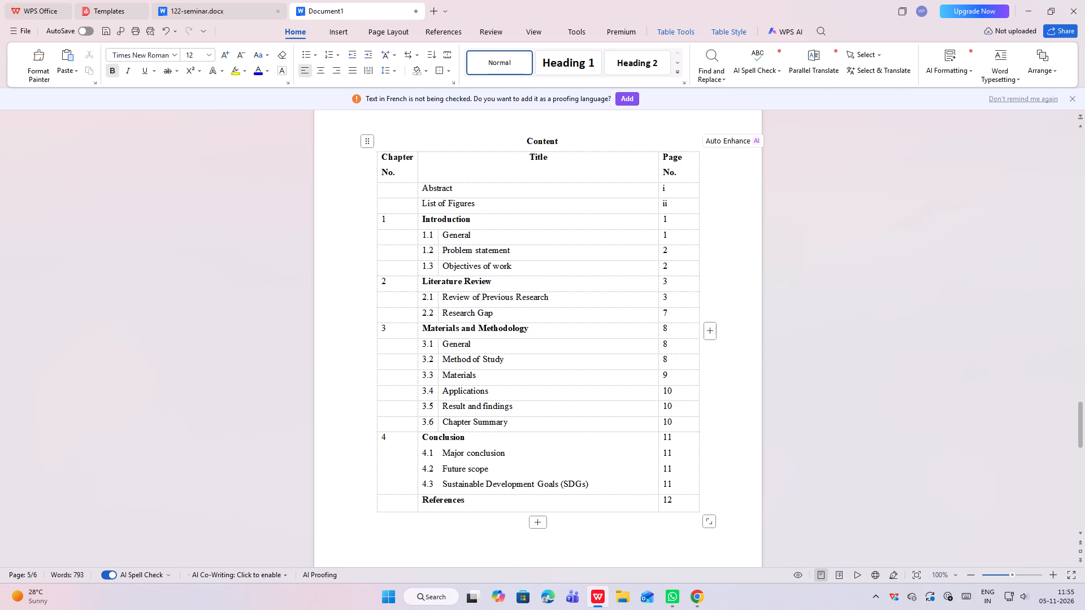
# Insert three blank lines before the Chapter 4 heading to push the chapter onto a new page after the Content table.
pyautogui.scroll(-2, 469, 302)
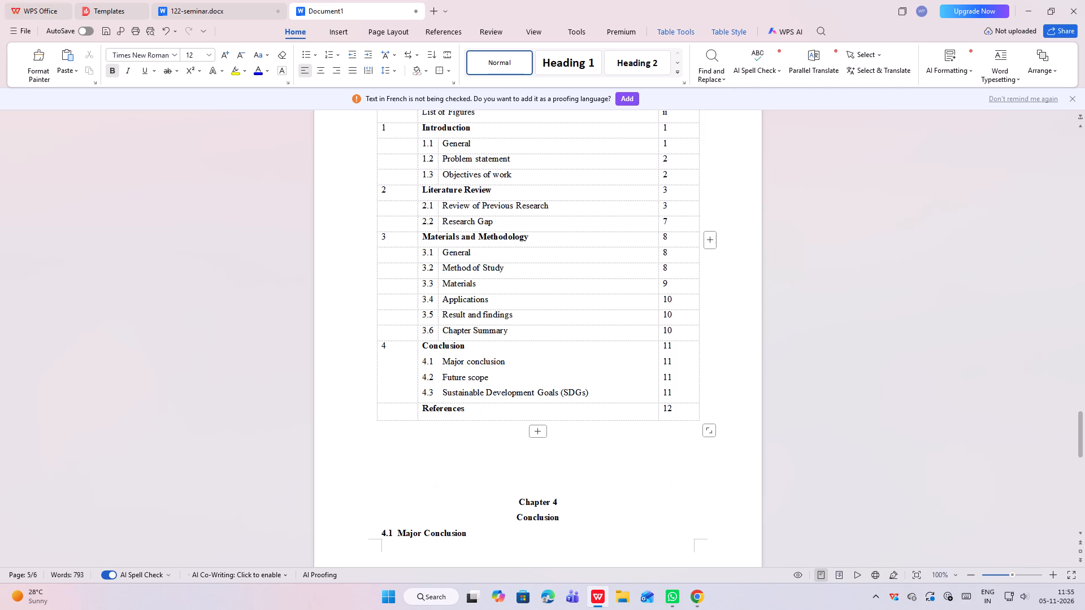
pyautogui.scroll(-1, 466, 316)
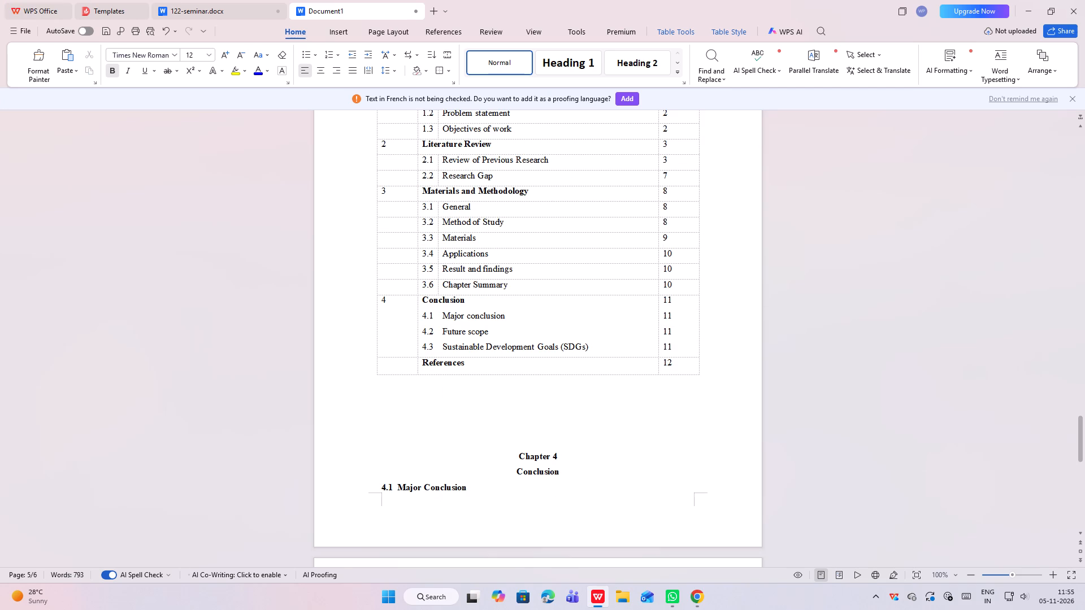
pyautogui.click(517, 457)
pyautogui.press('Return')
pyautogui.press('Return')
pyautogui.press('Return')
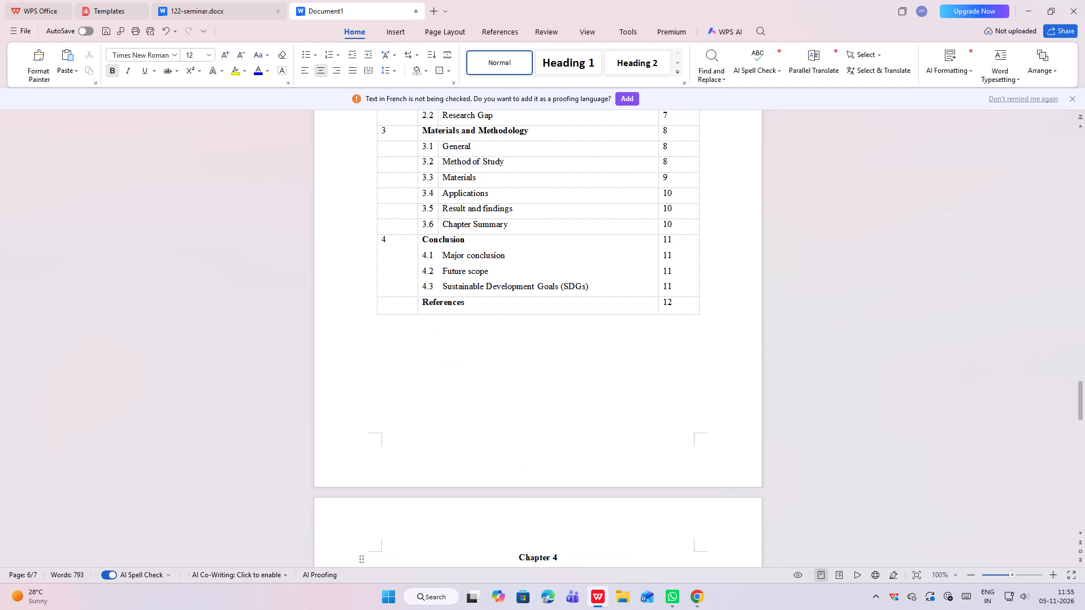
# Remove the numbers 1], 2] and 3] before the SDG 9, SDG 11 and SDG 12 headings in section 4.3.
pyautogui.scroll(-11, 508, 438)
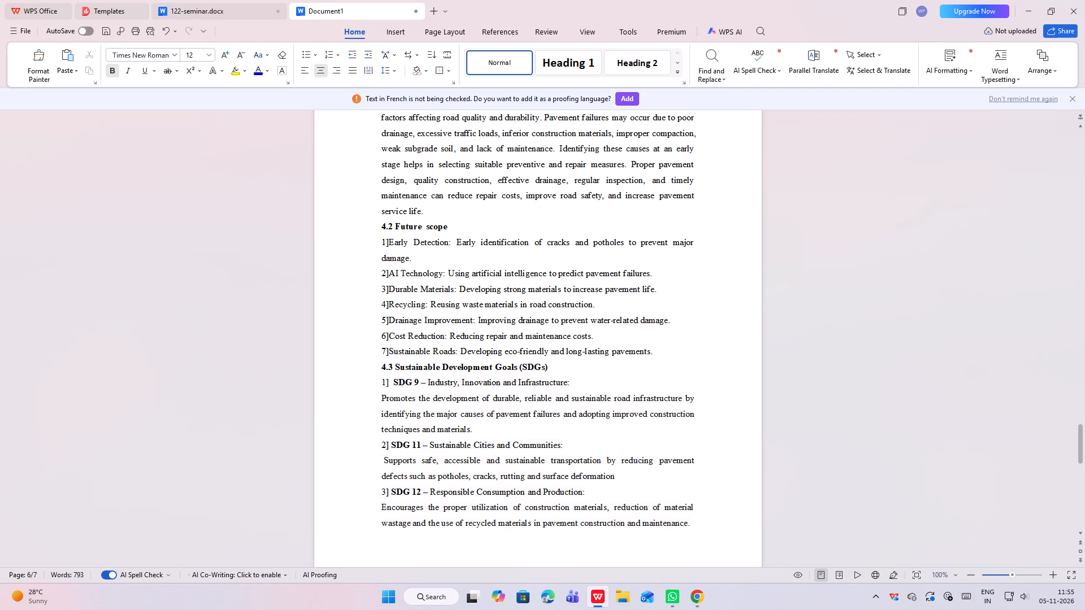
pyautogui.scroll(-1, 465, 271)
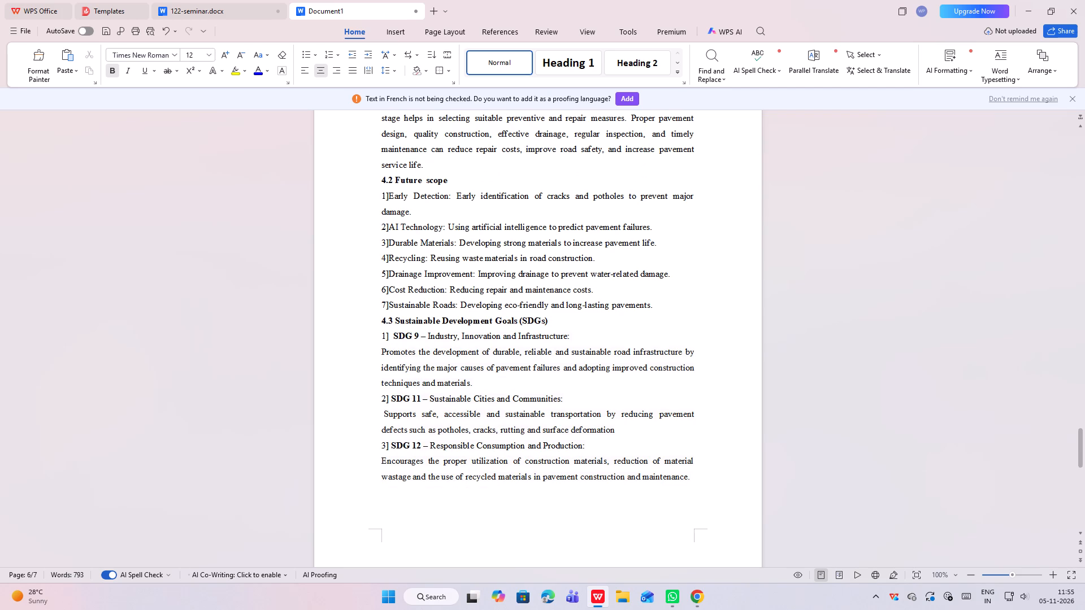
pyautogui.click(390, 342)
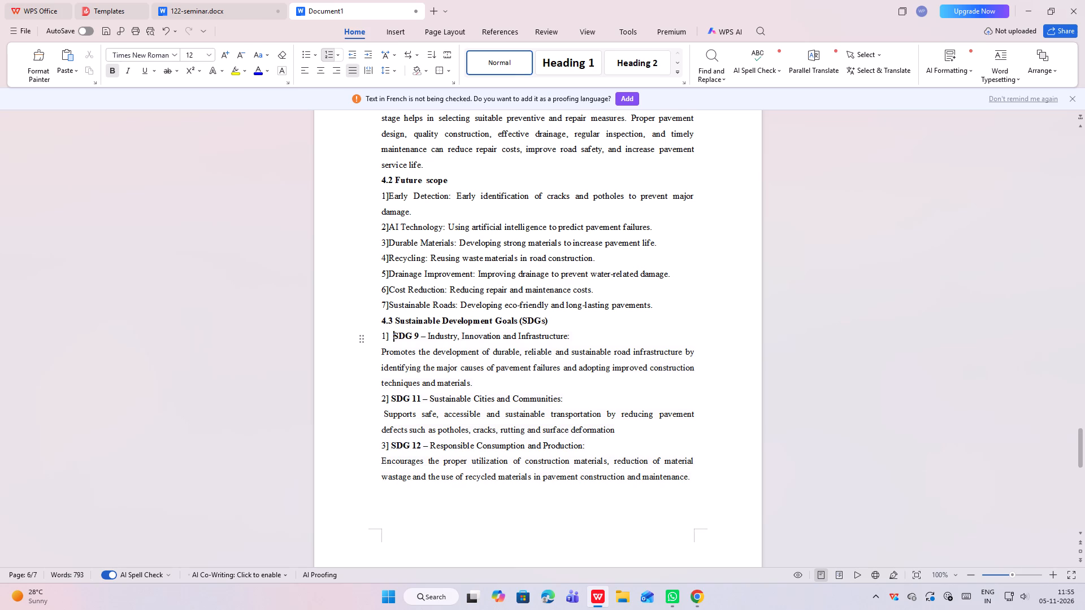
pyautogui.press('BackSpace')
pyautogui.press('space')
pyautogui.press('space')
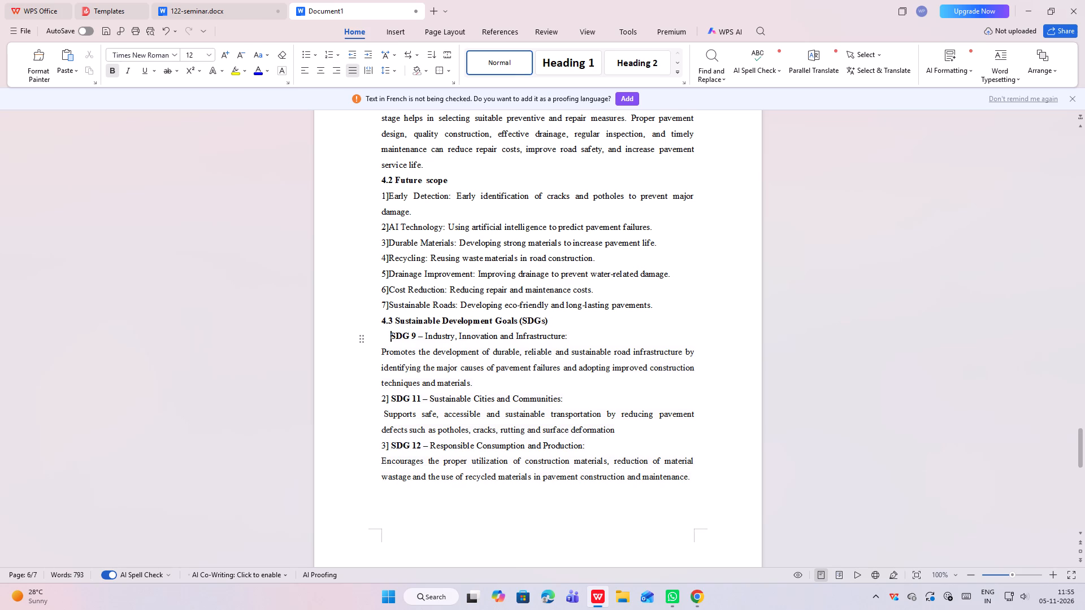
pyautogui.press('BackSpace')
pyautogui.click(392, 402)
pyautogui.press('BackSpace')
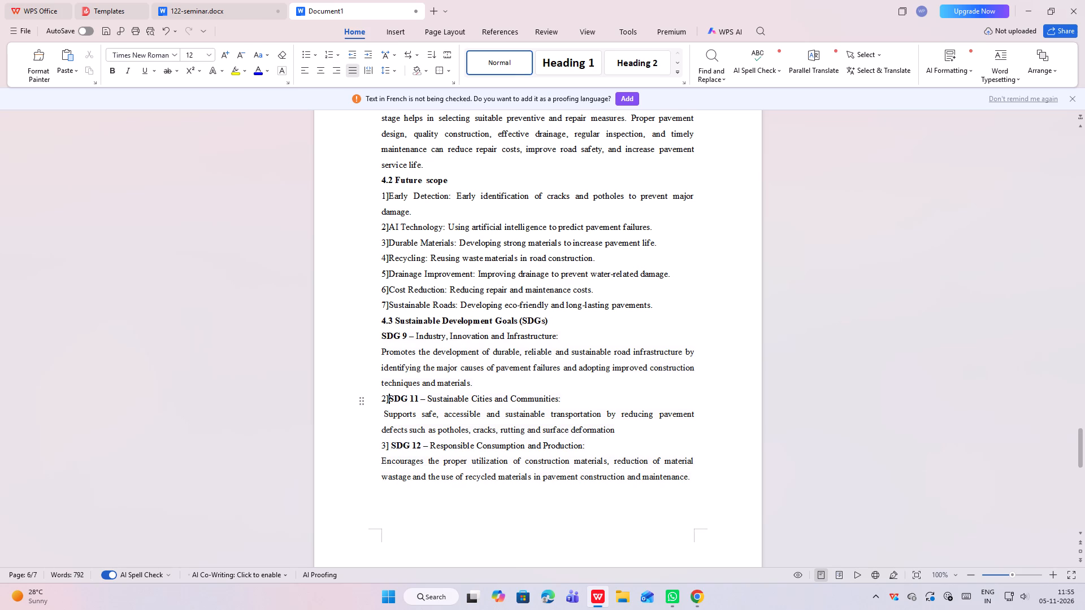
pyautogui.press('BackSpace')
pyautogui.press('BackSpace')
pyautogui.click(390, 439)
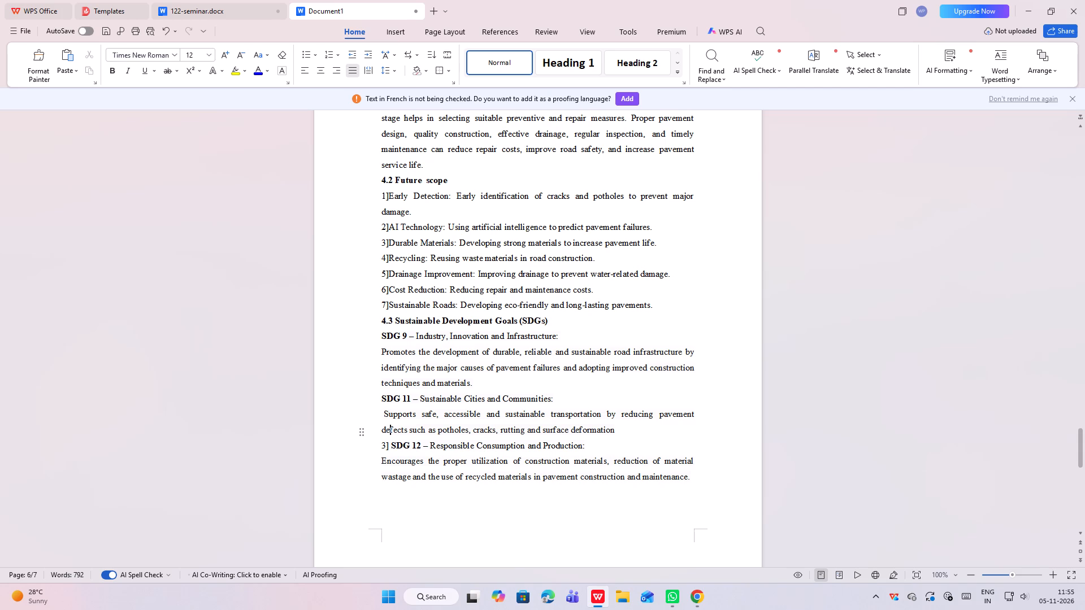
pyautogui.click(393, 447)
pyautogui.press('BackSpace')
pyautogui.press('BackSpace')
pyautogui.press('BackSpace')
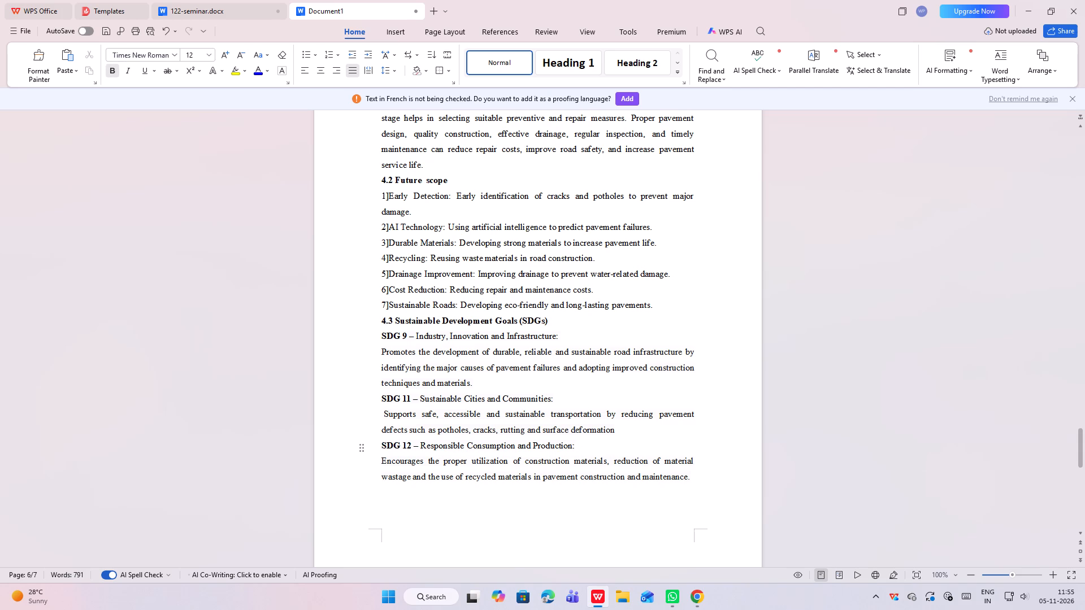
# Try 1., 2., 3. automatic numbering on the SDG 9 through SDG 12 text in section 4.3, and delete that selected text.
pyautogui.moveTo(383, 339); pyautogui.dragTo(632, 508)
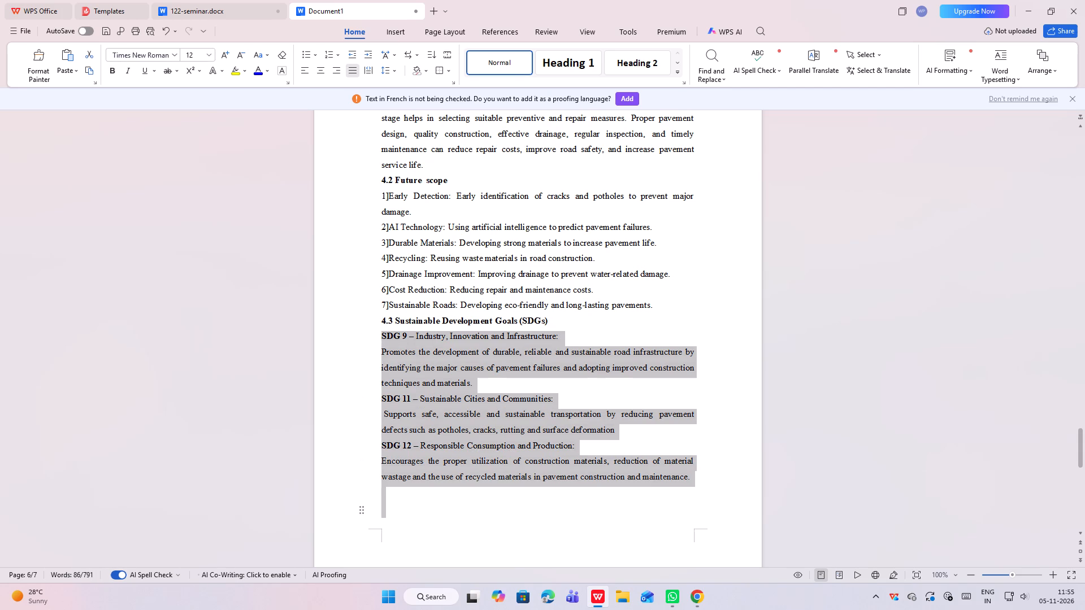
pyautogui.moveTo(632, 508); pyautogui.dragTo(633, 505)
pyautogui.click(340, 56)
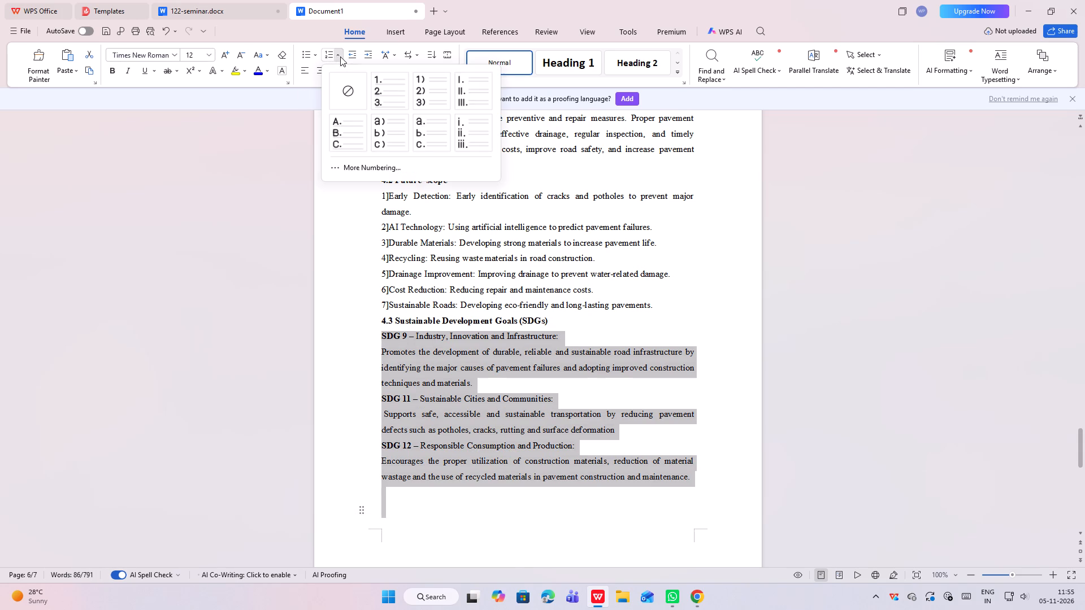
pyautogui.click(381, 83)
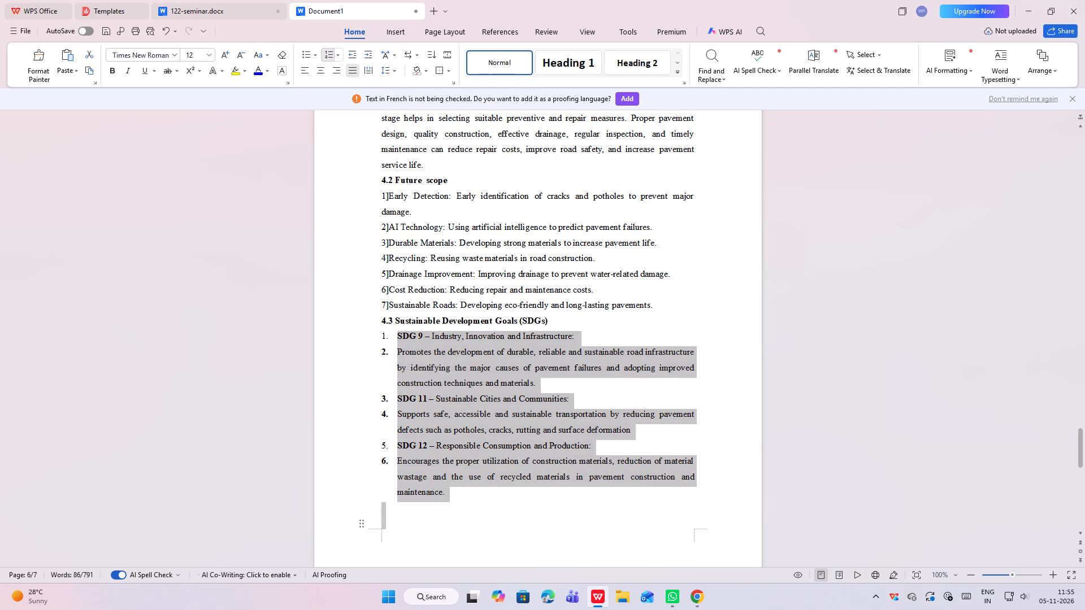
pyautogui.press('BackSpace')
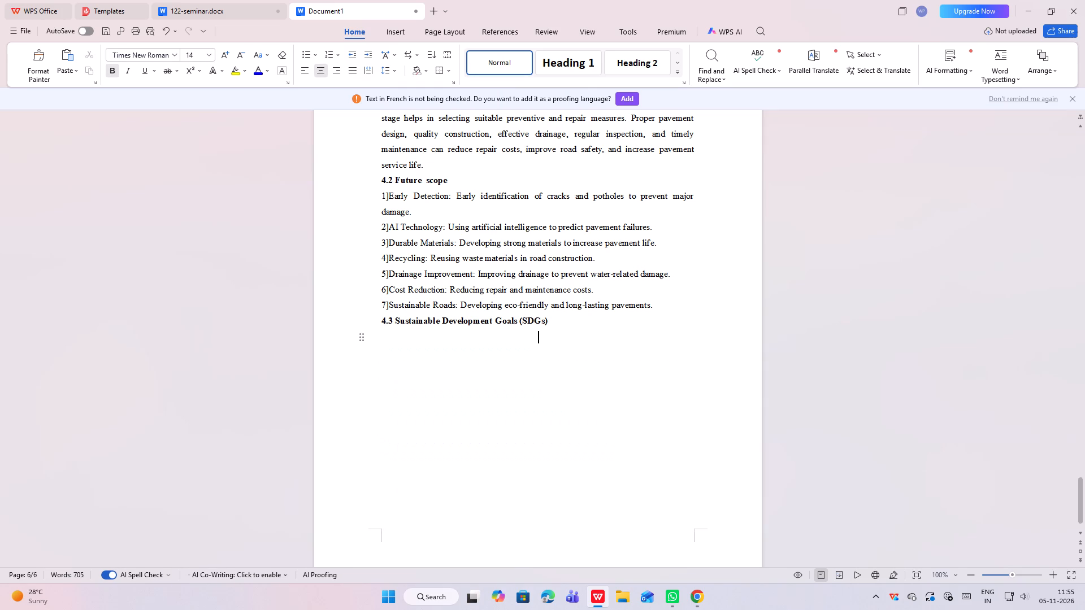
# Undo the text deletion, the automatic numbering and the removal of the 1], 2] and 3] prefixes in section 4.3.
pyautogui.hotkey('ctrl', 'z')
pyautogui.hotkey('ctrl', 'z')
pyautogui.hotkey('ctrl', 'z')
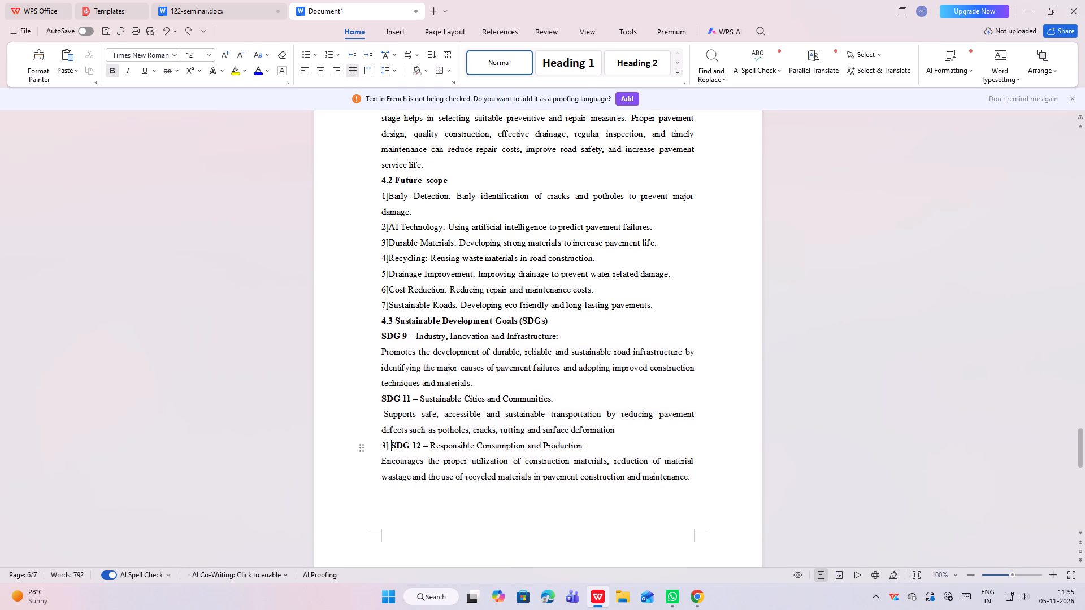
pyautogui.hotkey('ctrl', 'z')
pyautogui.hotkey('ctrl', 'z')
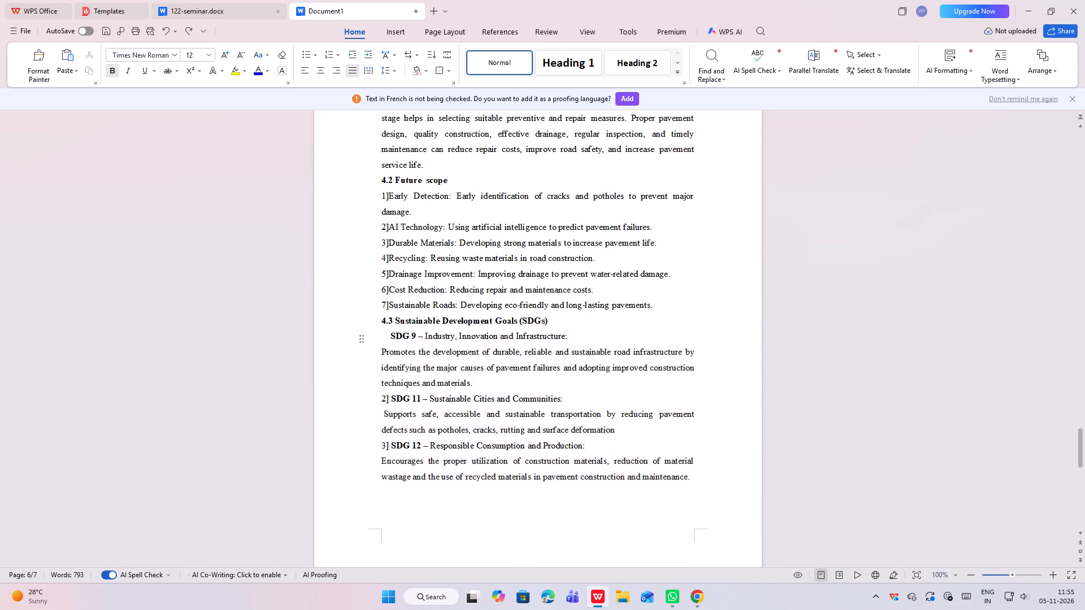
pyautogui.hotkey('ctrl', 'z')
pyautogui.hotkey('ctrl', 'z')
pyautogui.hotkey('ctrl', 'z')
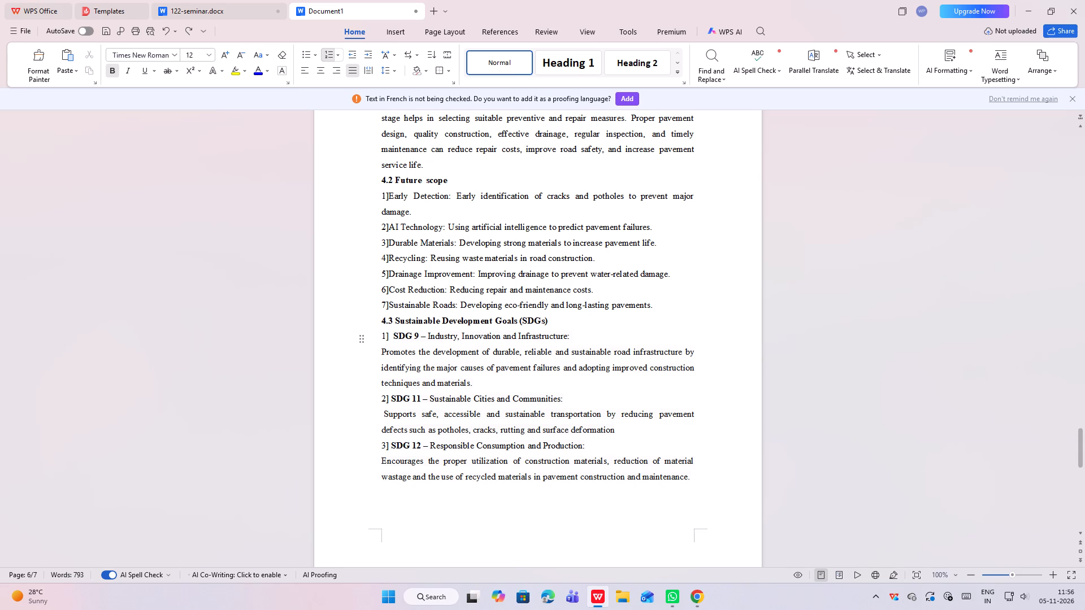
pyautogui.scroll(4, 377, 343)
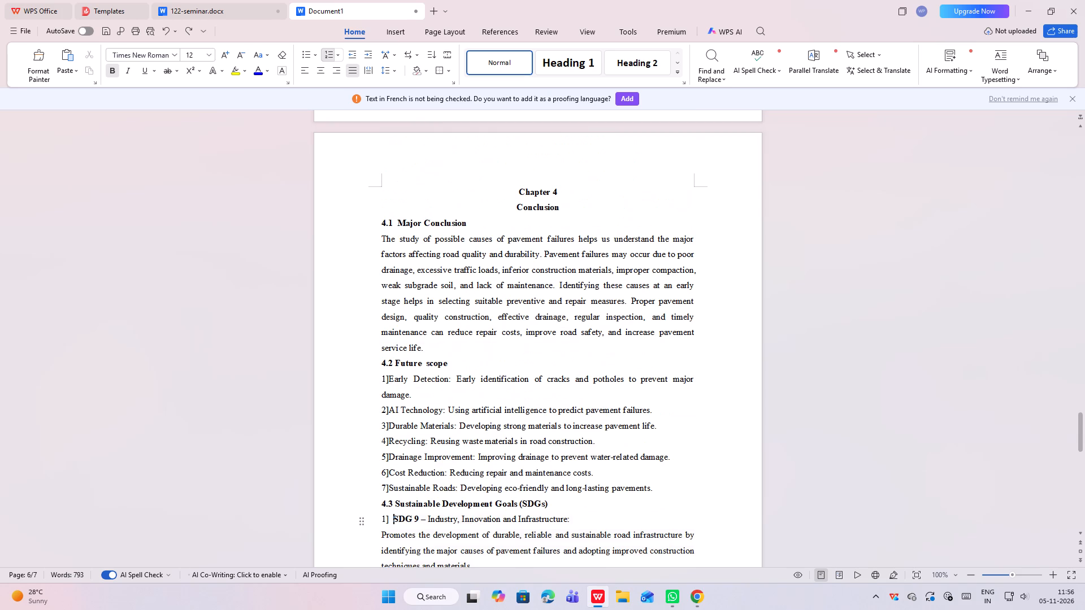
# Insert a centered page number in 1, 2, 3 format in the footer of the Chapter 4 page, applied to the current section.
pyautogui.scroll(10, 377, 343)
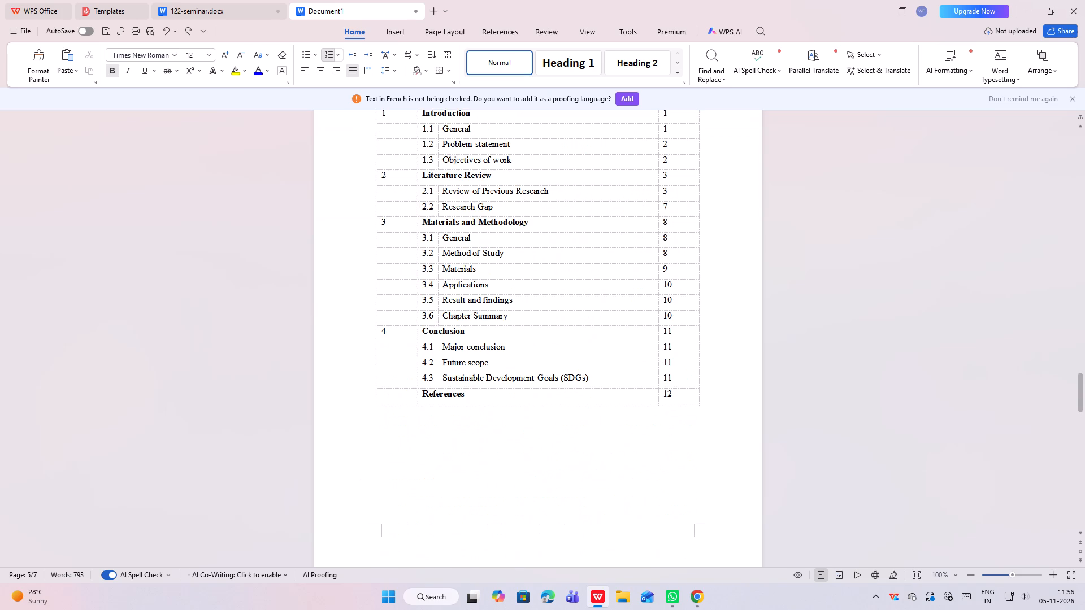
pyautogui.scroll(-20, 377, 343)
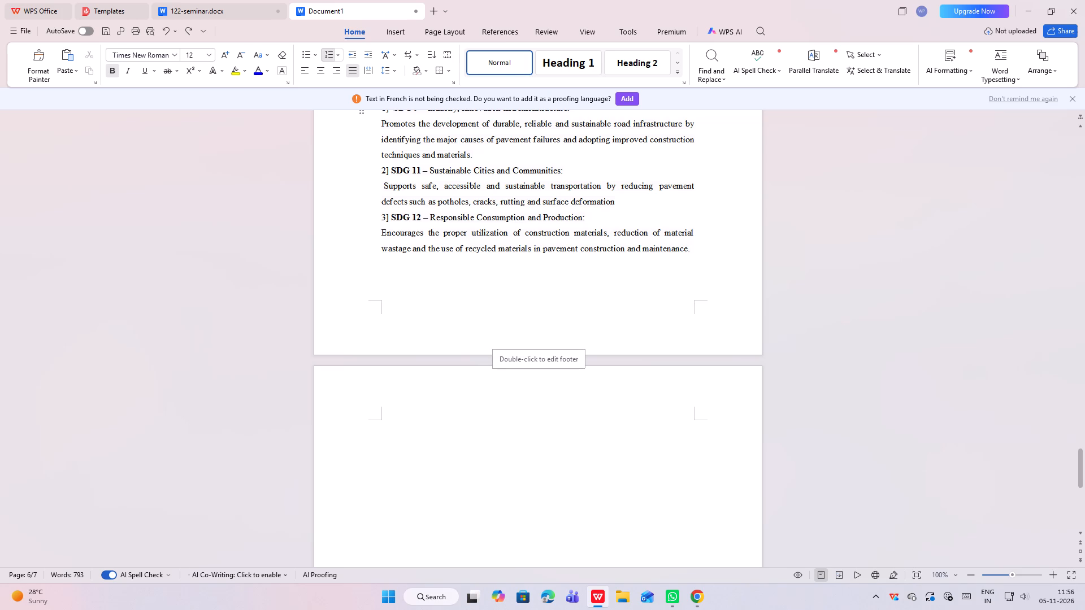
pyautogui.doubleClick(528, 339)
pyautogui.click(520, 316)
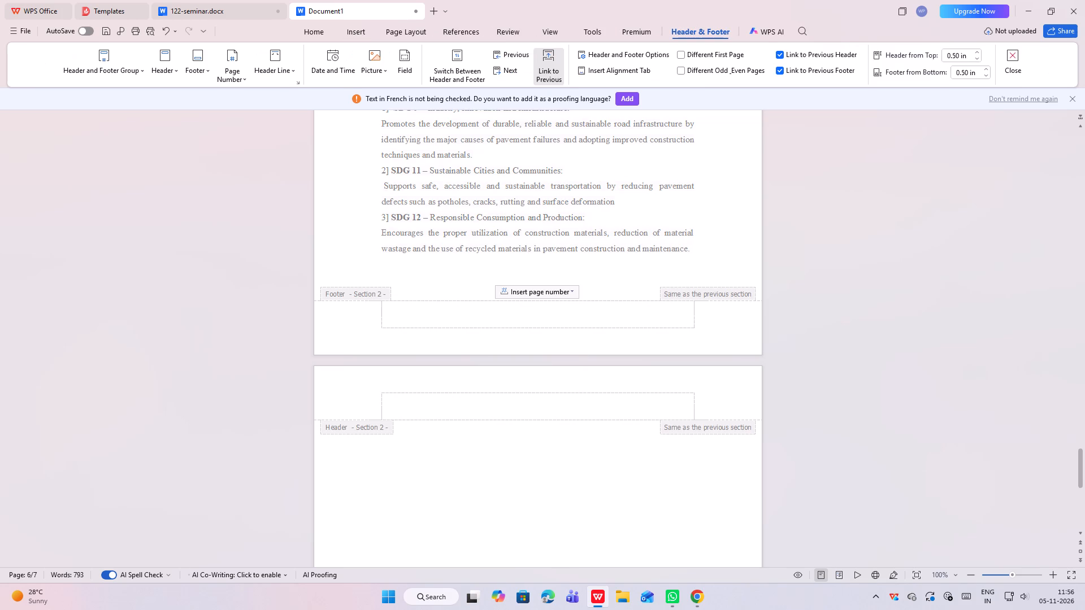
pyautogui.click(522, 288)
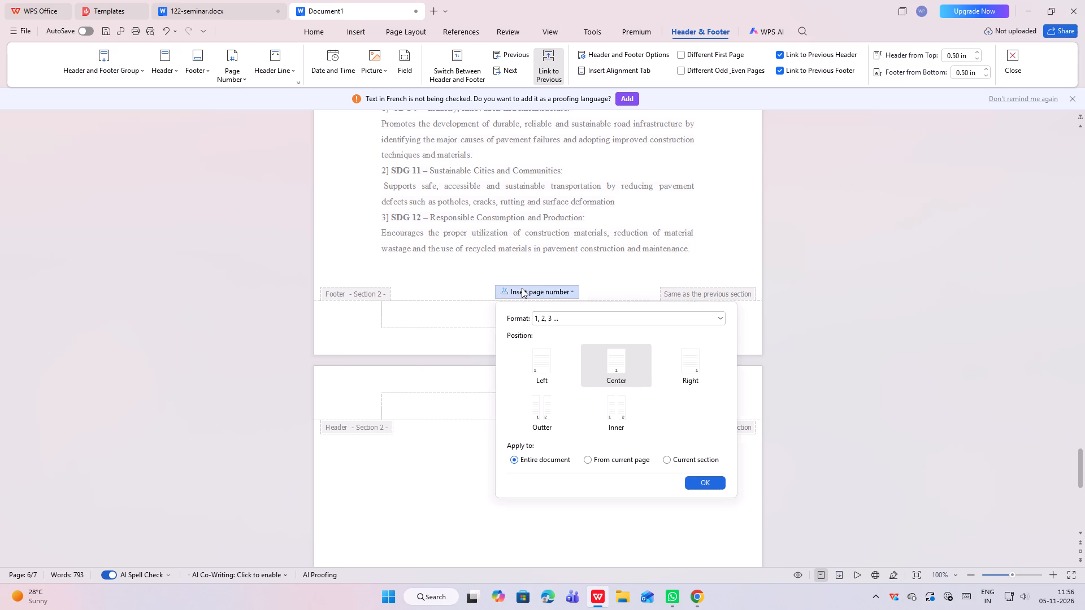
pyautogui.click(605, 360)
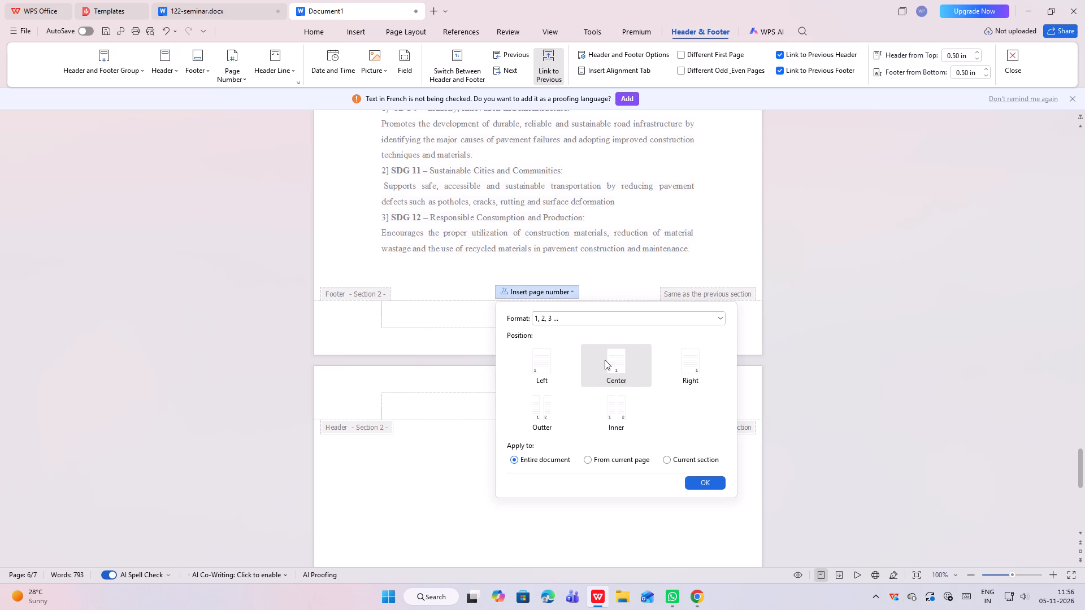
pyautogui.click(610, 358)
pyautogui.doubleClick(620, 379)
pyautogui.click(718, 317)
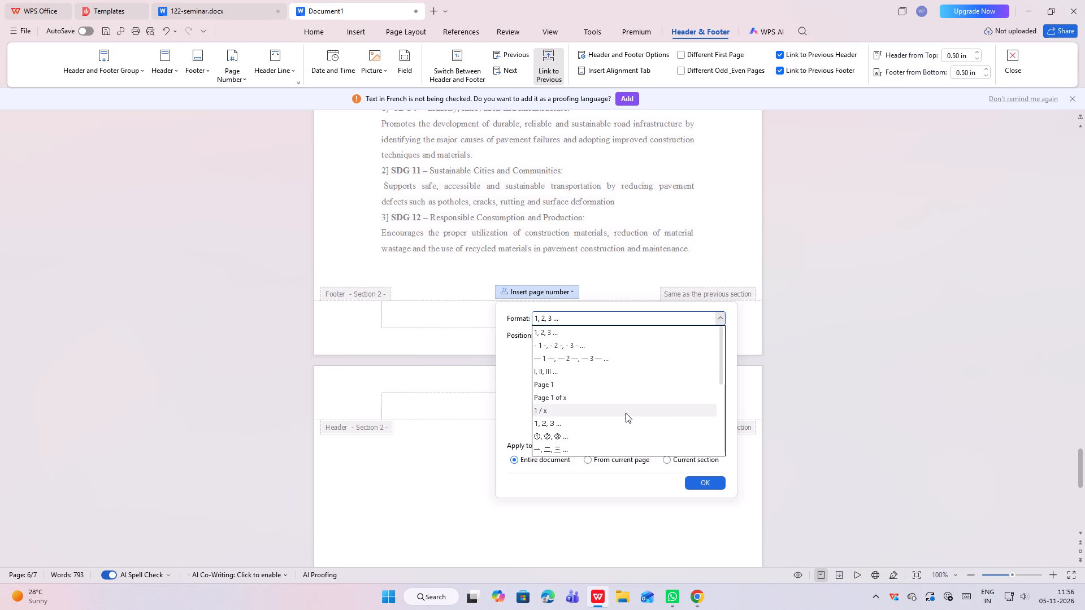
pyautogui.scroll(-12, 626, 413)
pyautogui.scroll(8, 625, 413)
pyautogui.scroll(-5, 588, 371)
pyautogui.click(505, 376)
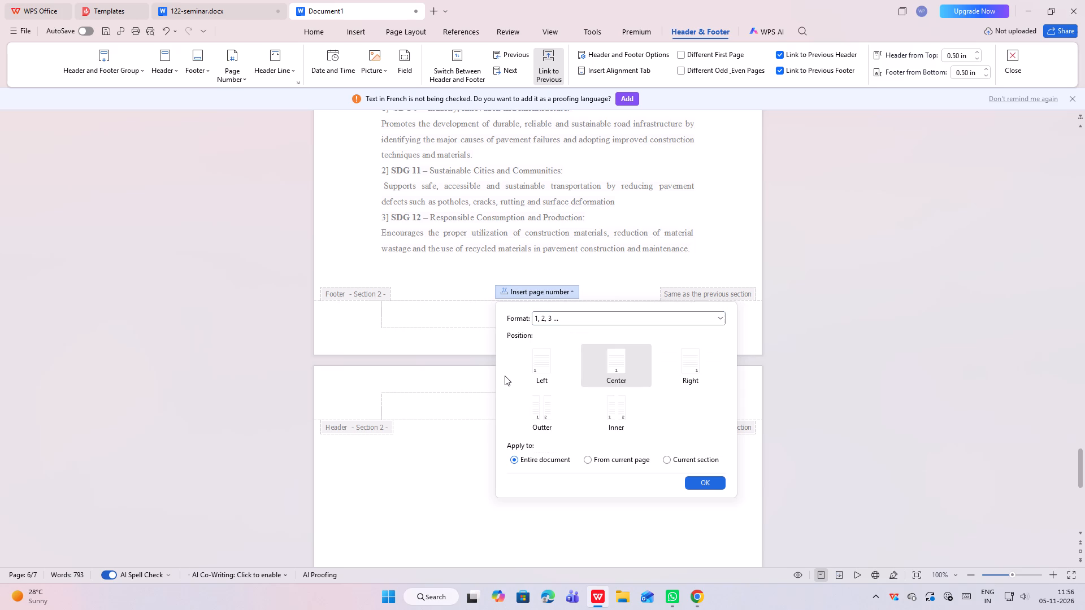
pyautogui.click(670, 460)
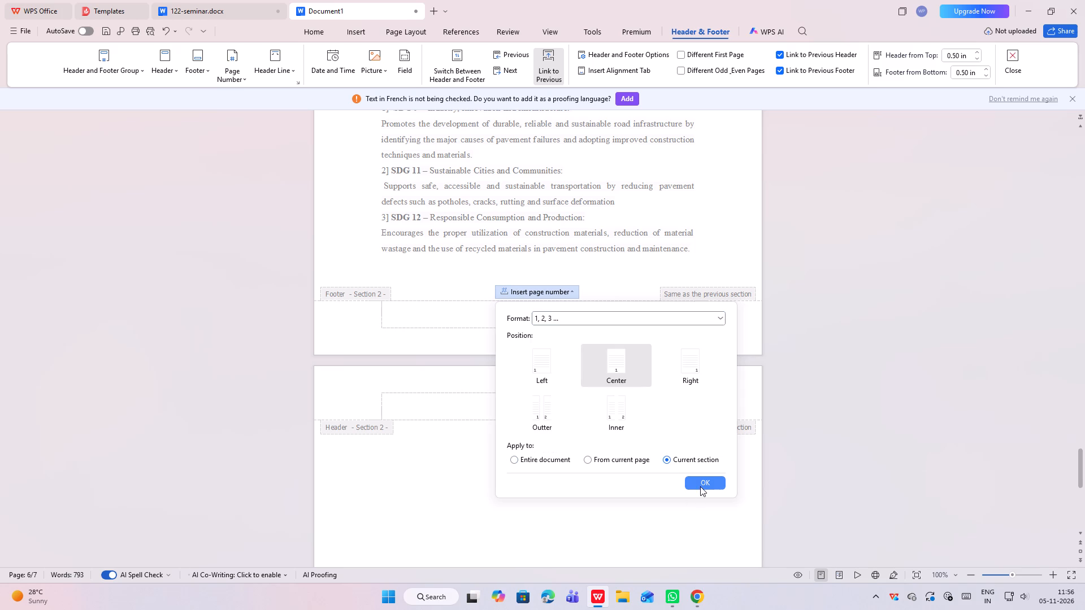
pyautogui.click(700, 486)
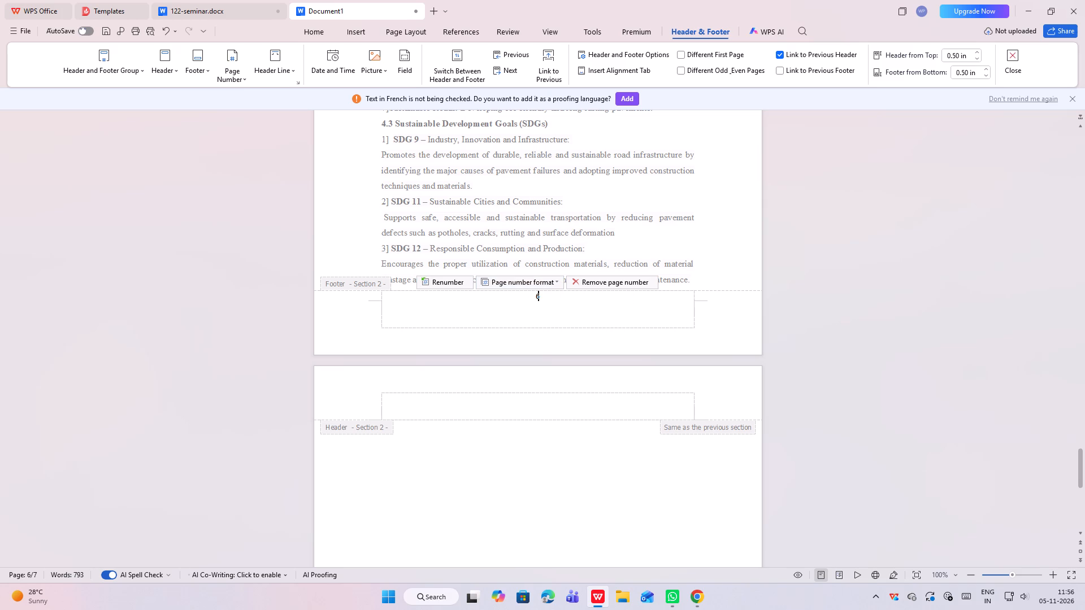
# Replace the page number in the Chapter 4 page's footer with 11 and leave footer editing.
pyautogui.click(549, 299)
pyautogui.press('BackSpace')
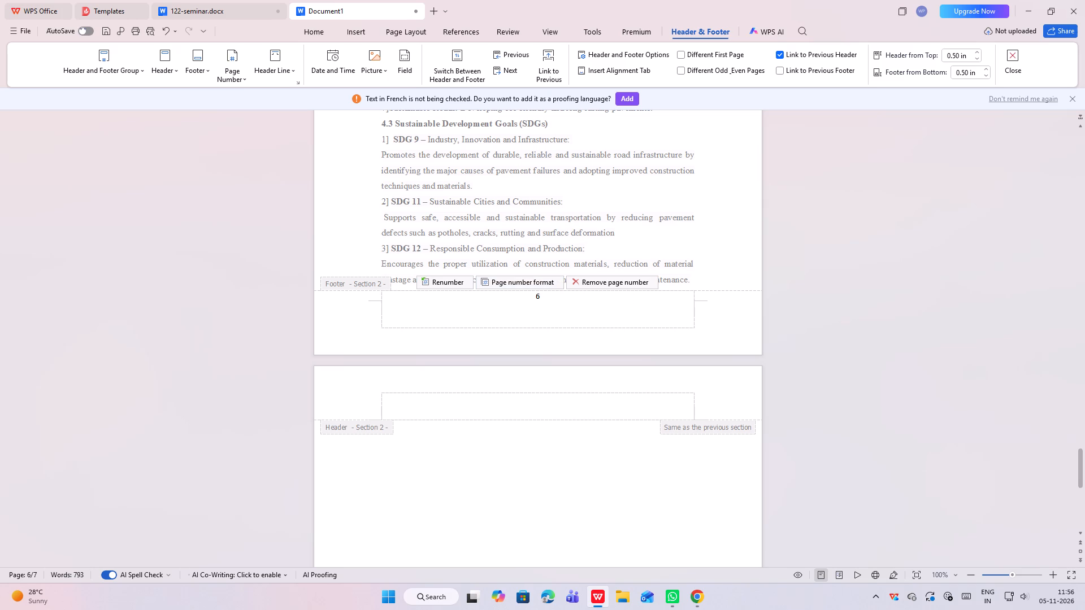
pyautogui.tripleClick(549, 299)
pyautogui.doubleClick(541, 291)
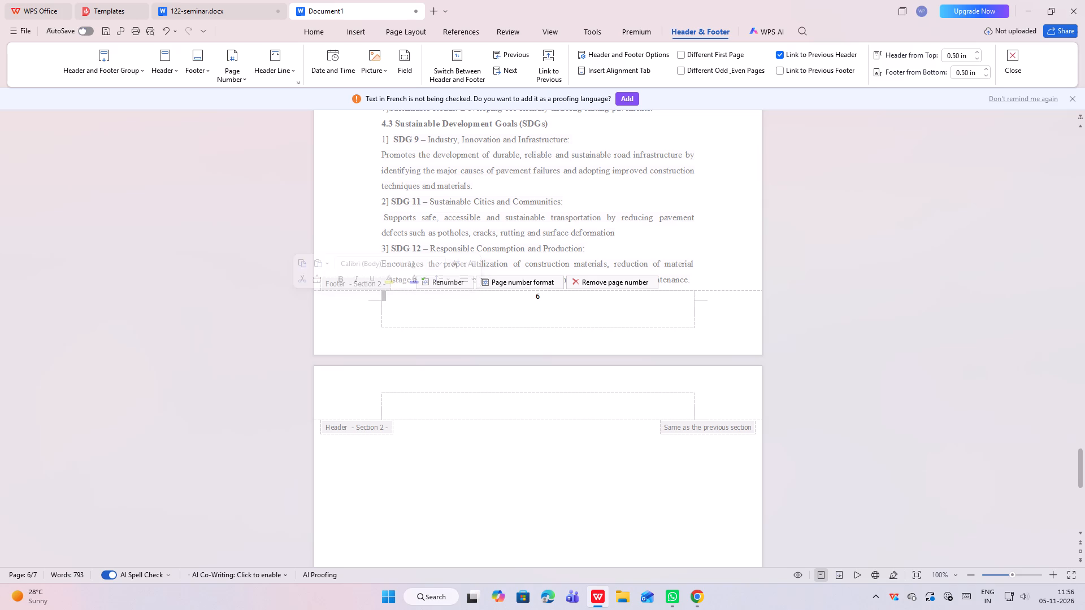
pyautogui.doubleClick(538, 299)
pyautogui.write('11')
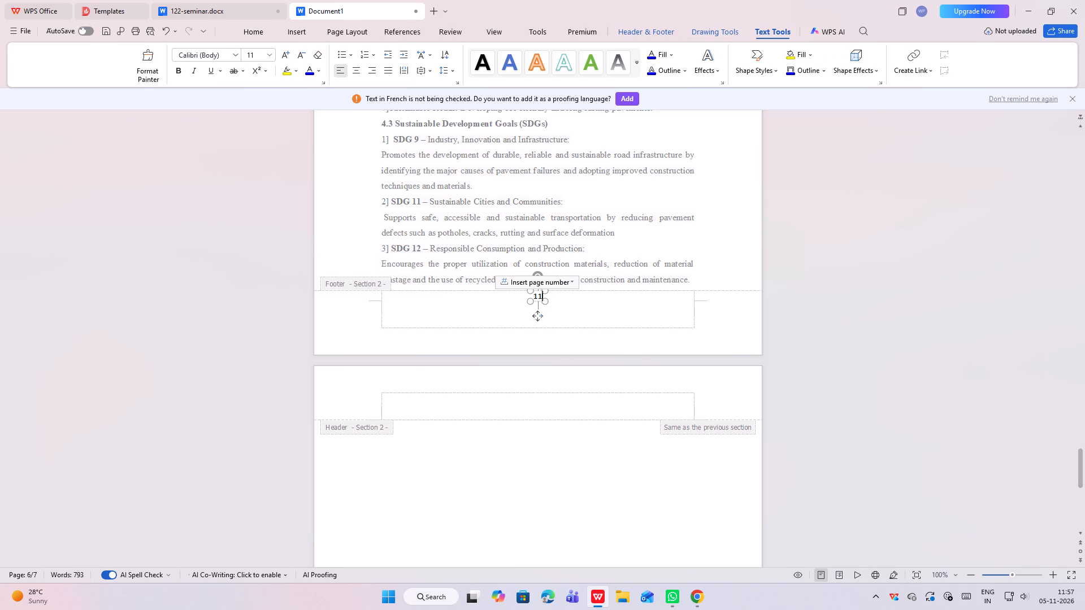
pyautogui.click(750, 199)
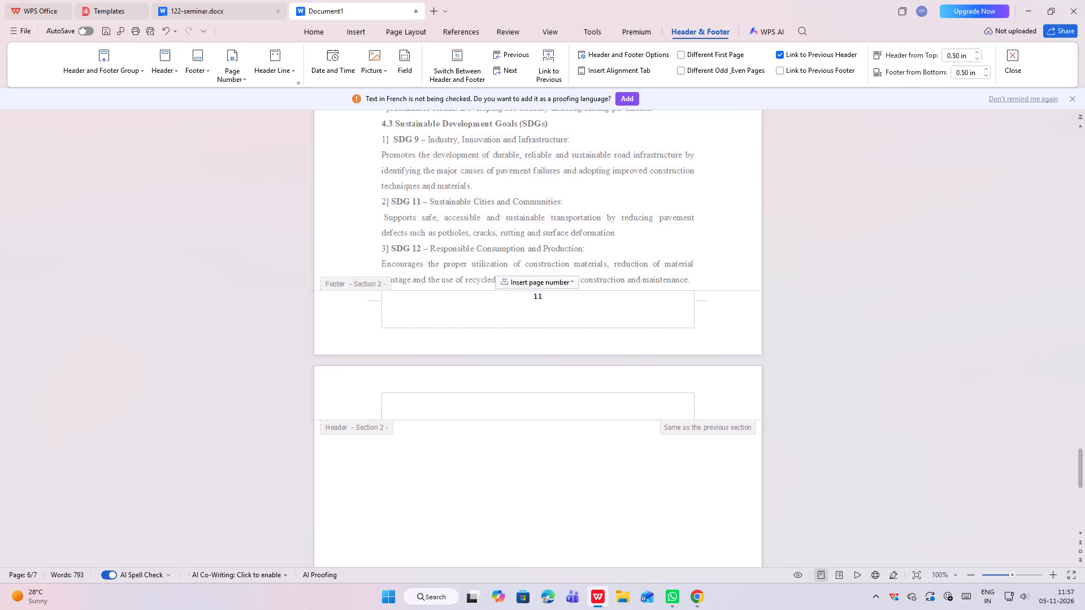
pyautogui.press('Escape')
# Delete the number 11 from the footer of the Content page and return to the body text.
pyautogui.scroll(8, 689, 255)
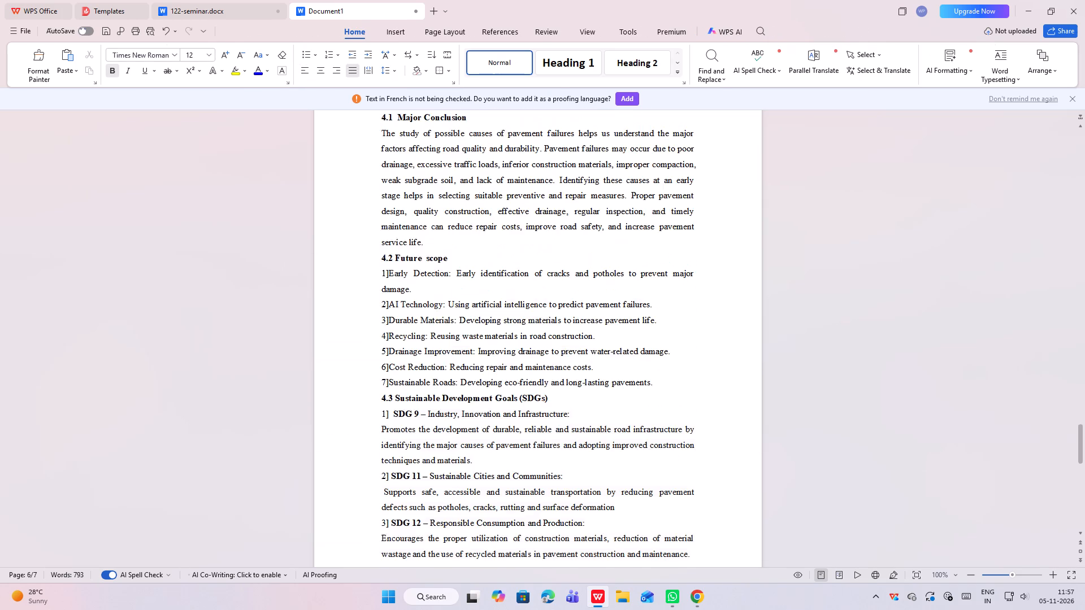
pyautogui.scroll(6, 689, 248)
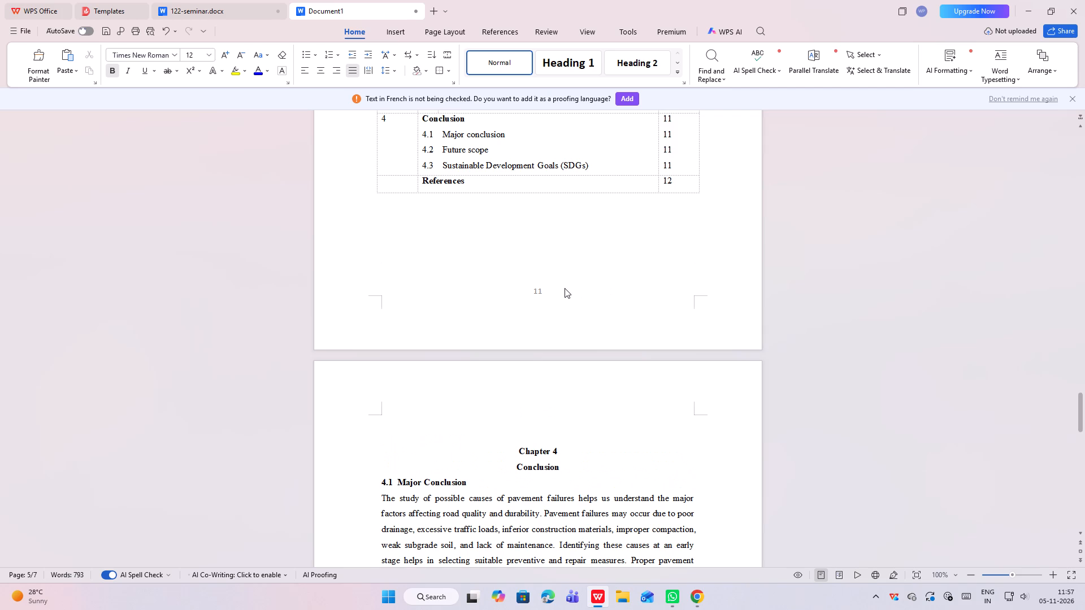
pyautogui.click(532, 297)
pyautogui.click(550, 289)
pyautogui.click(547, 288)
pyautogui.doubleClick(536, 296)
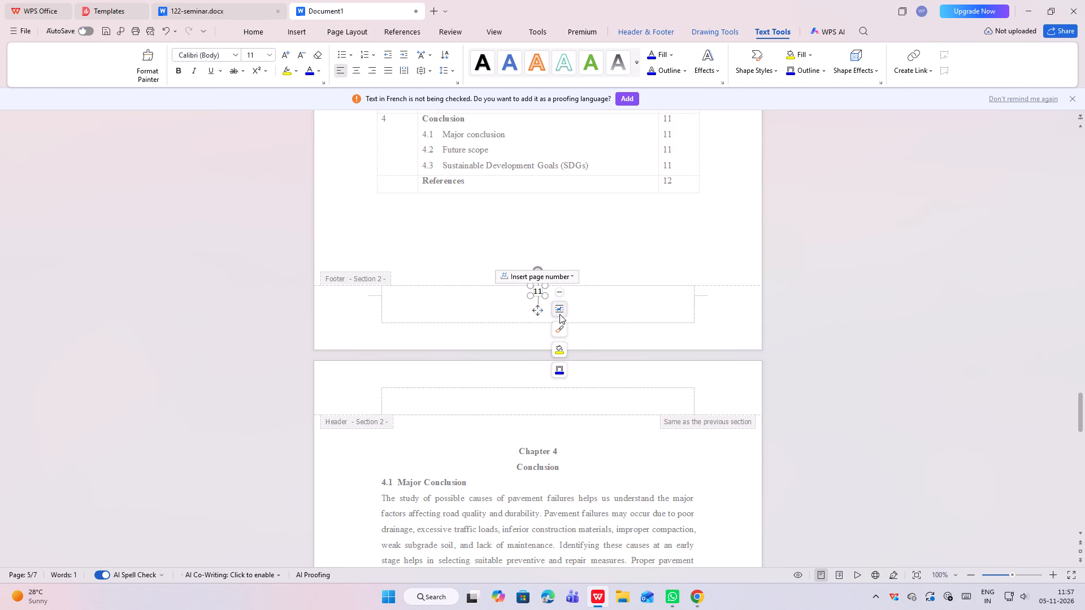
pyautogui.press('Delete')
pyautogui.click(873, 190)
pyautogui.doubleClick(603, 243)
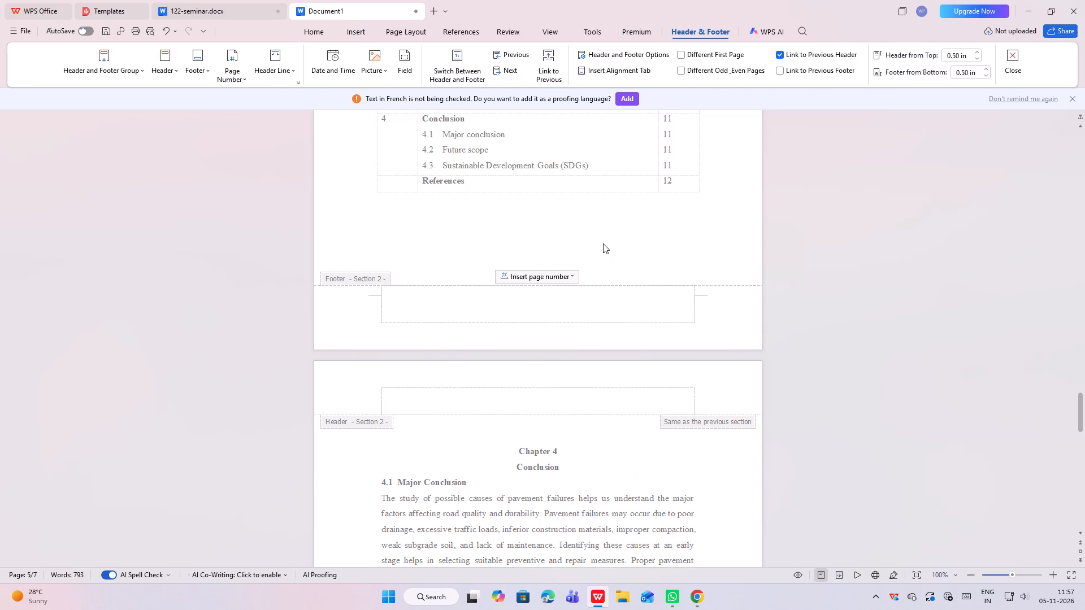
# Review the report from the Chapter 4 page back through the Content table, acknowledgement and certificate to the title page.
pyautogui.scroll(-9, 630, 306)
pyautogui.scroll(9, 630, 306)
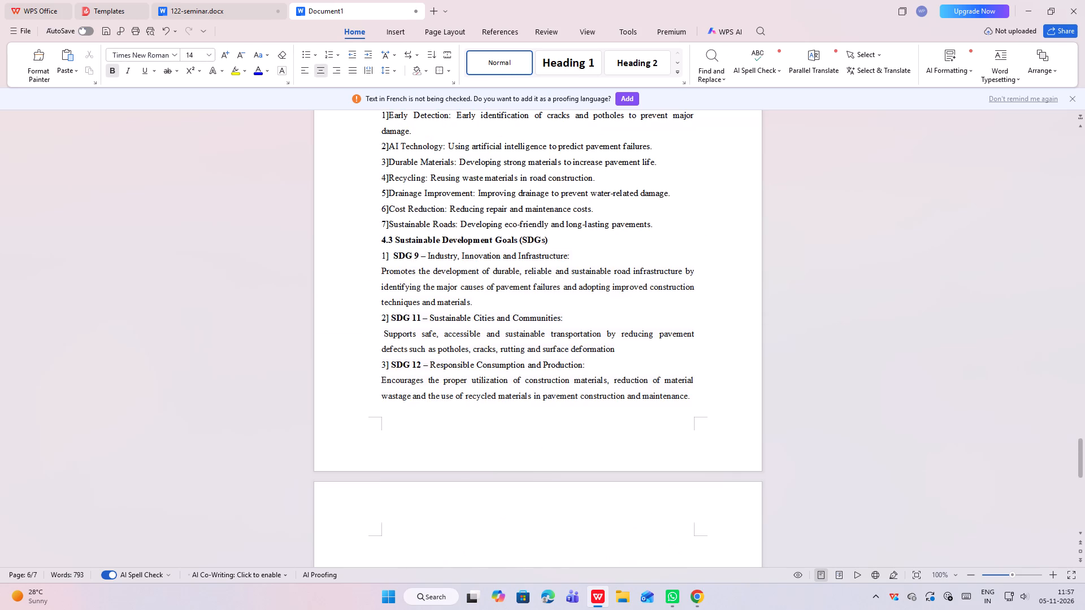
pyautogui.scroll(19, 628, 288)
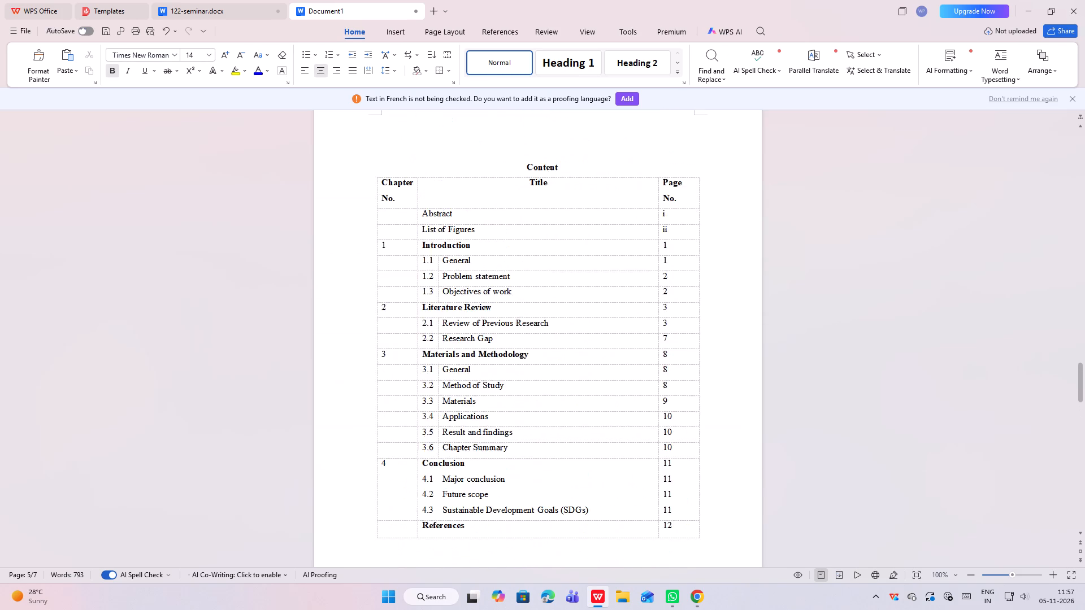
pyautogui.scroll(16, 628, 288)
pyautogui.scroll(10, 628, 288)
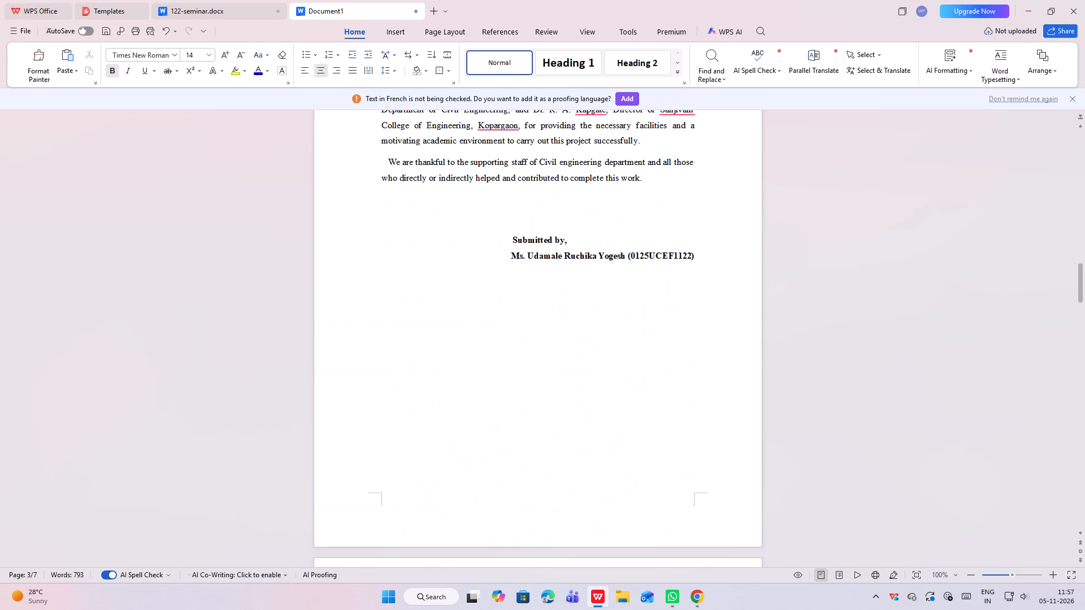
pyautogui.scroll(13, 628, 288)
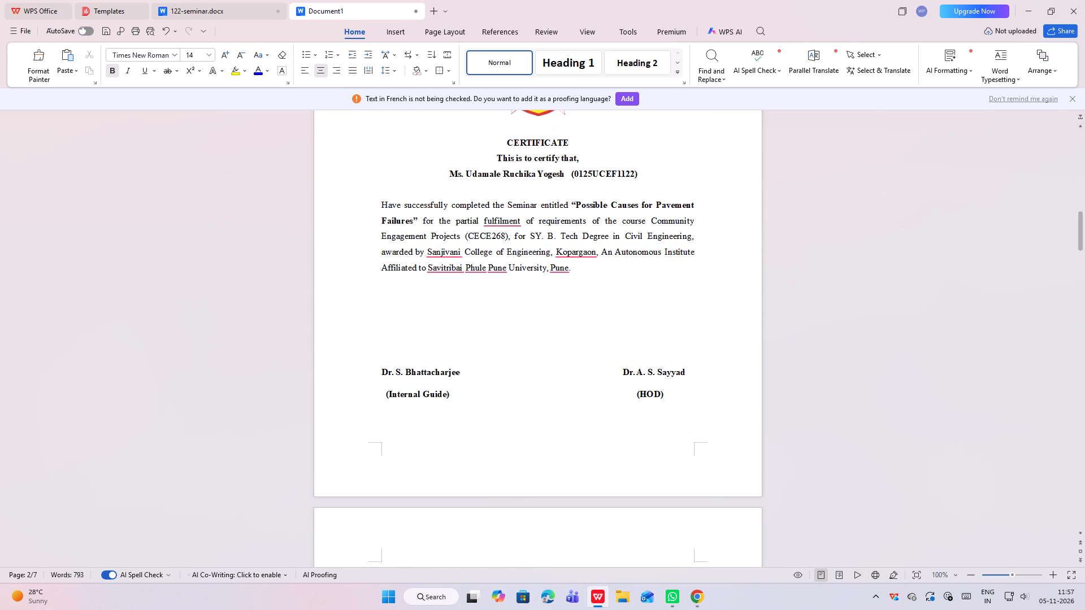
pyautogui.scroll(15, 628, 288)
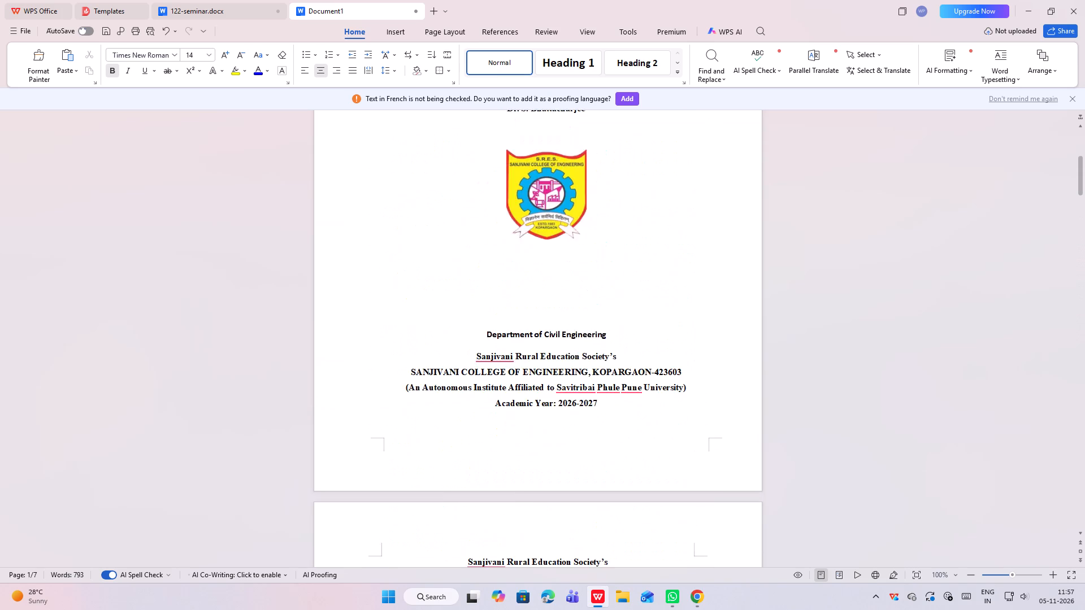
pyautogui.scroll(6, 628, 288)
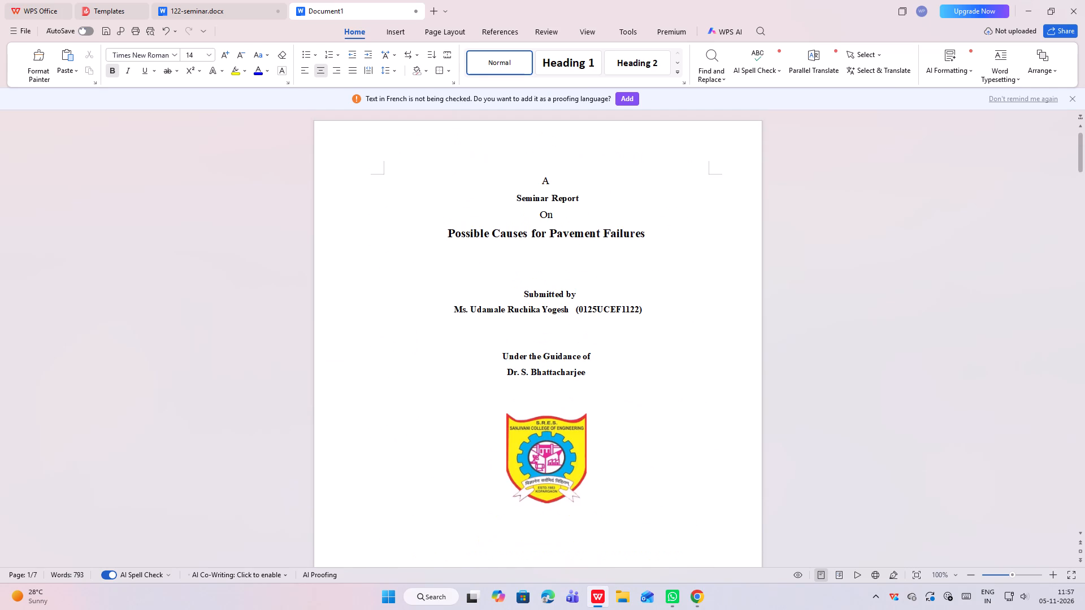
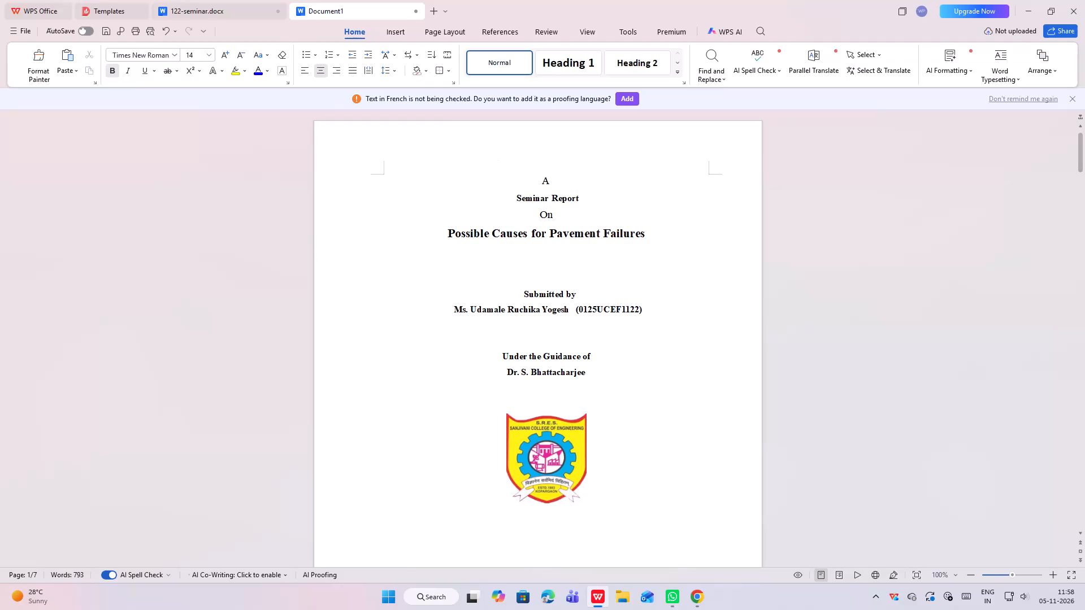
# Review the report from the title page through the certificate, abstract and Content table to the Chapter 4 page.
pyautogui.scroll(-5, 567, 270)
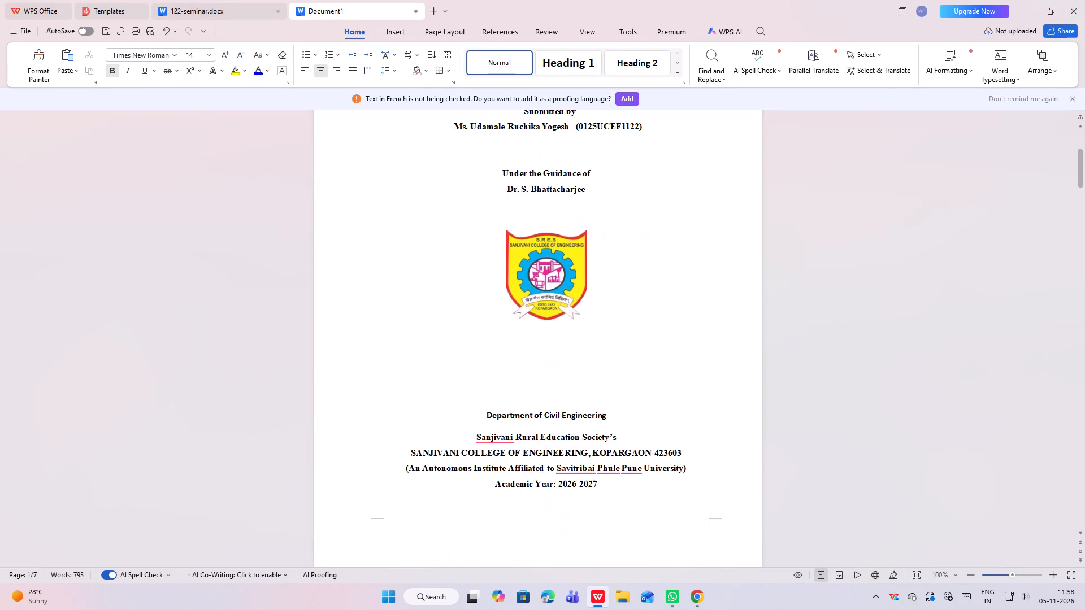
pyautogui.scroll(-3, 567, 270)
pyautogui.scroll(5, 567, 270)
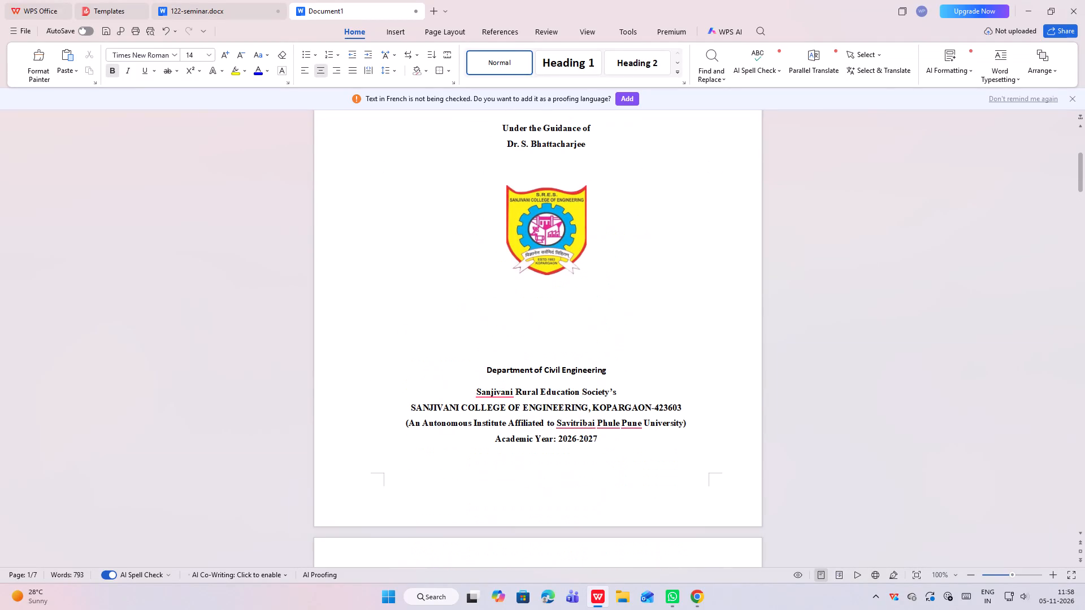
pyautogui.scroll(-9, 567, 270)
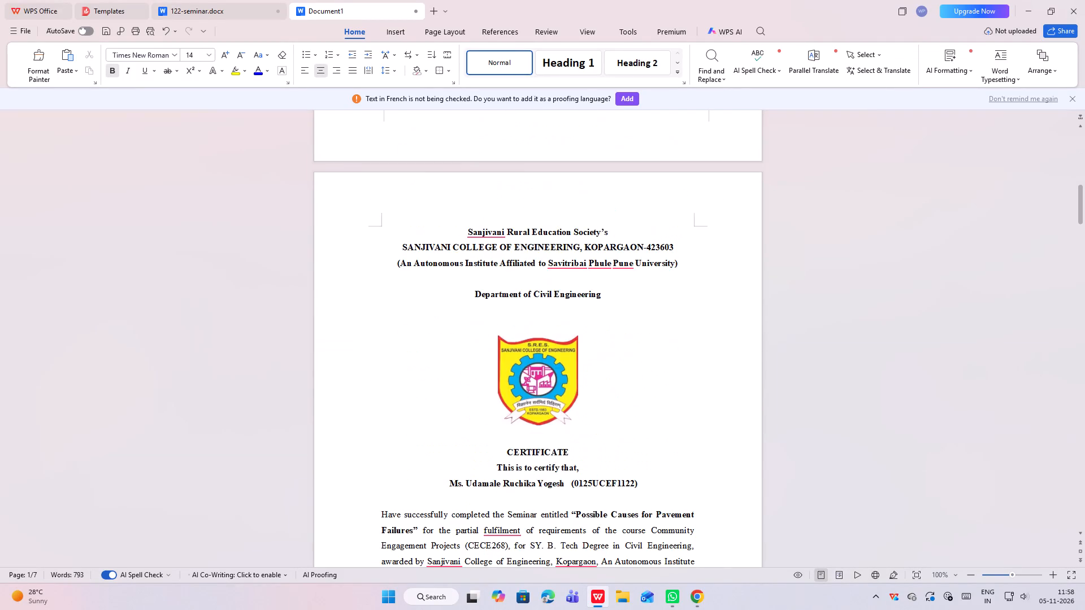
pyautogui.scroll(-4, 567, 270)
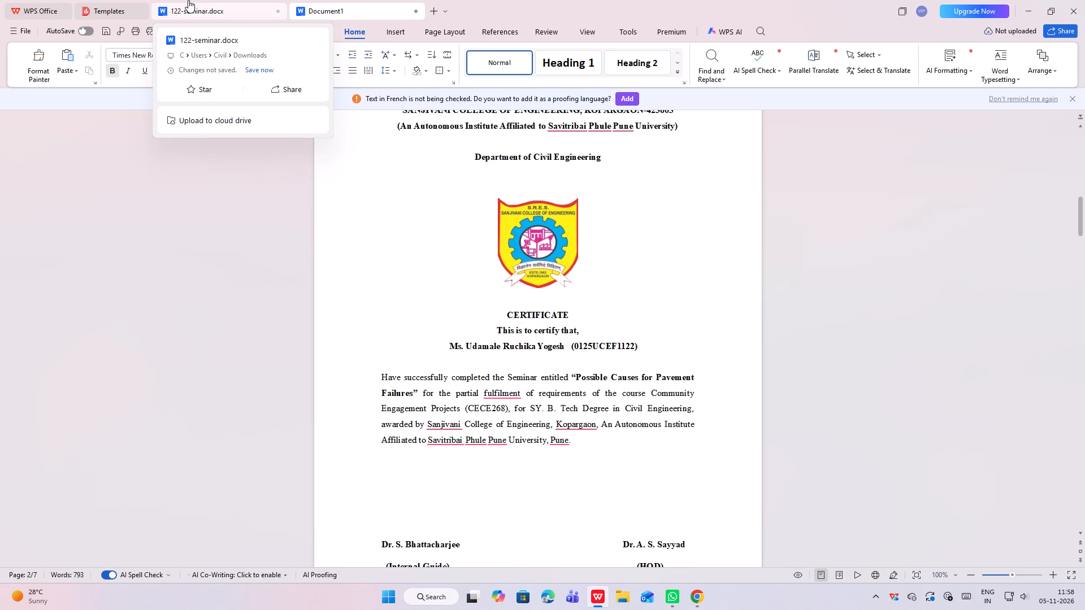
pyautogui.scroll(-15, 142, 111)
pyautogui.scroll(-16, 141, 111)
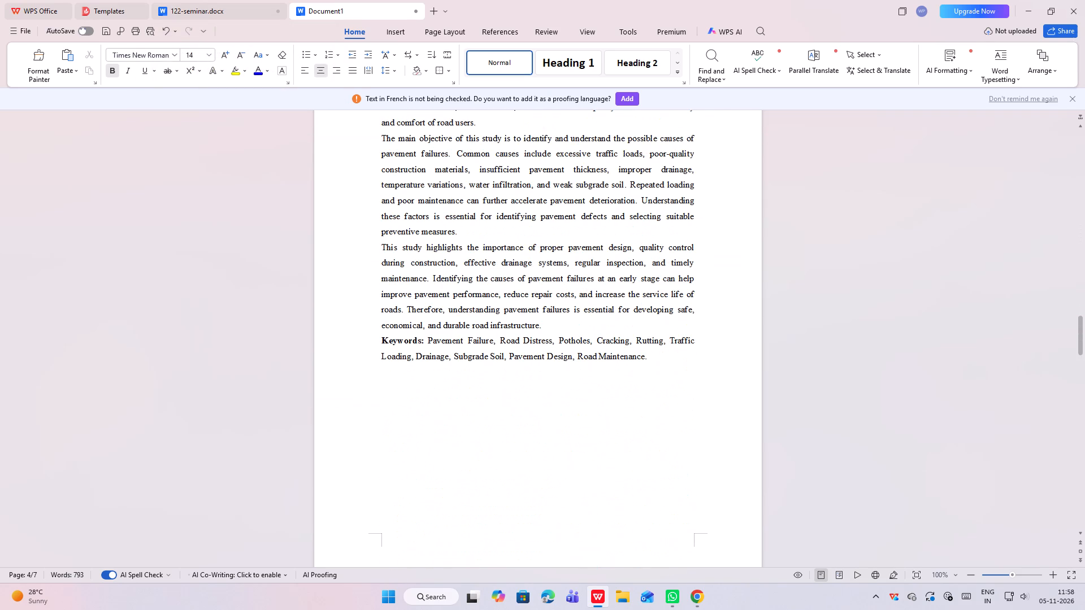
pyautogui.scroll(-13, 141, 111)
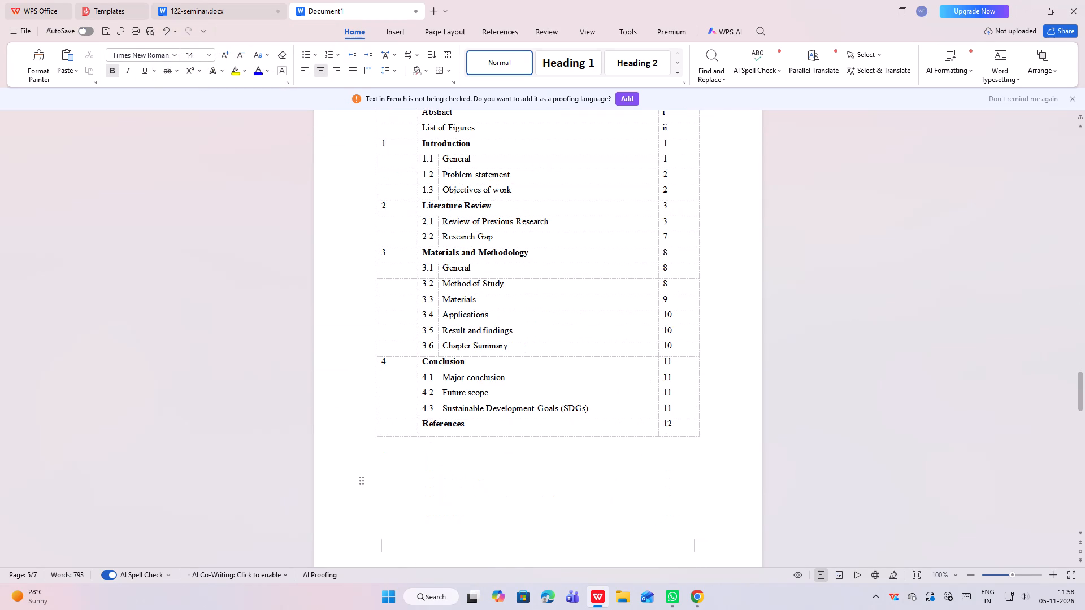
pyautogui.scroll(-10, 141, 111)
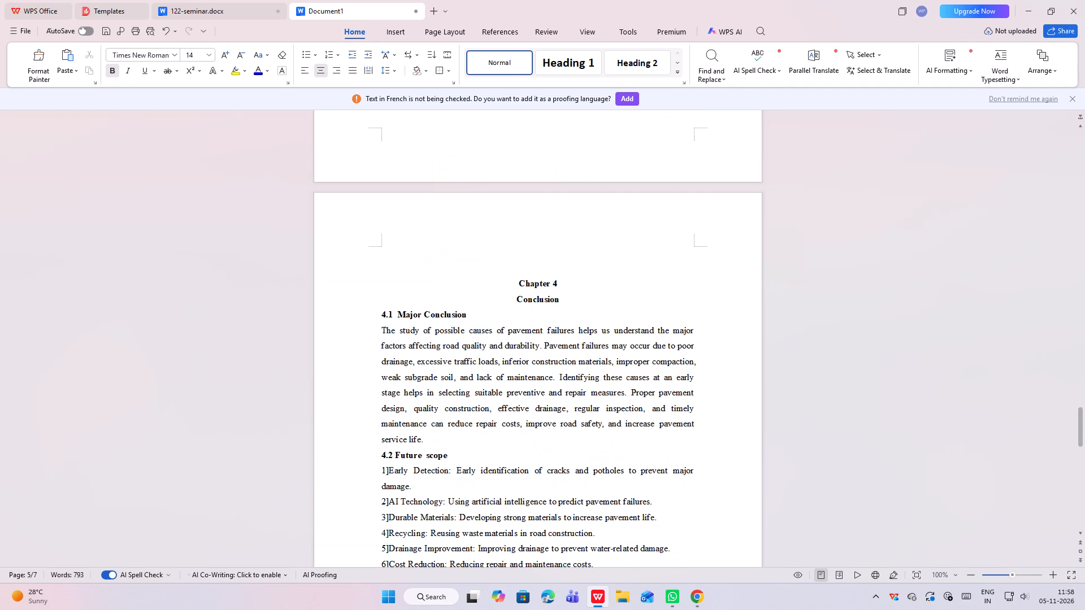
# Delete the empty space above the Chapter 4 heading so it starts at the top margin of its page.
pyautogui.click(514, 239)
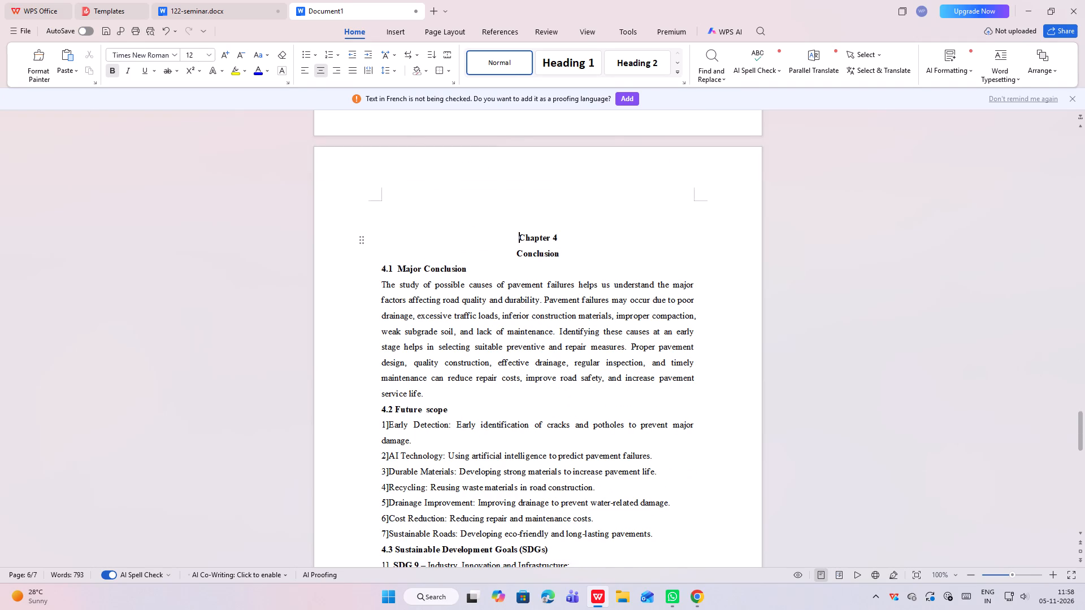
pyautogui.press('BackSpace')
pyautogui.press('BackSpace')
pyautogui.press('BackSpace')
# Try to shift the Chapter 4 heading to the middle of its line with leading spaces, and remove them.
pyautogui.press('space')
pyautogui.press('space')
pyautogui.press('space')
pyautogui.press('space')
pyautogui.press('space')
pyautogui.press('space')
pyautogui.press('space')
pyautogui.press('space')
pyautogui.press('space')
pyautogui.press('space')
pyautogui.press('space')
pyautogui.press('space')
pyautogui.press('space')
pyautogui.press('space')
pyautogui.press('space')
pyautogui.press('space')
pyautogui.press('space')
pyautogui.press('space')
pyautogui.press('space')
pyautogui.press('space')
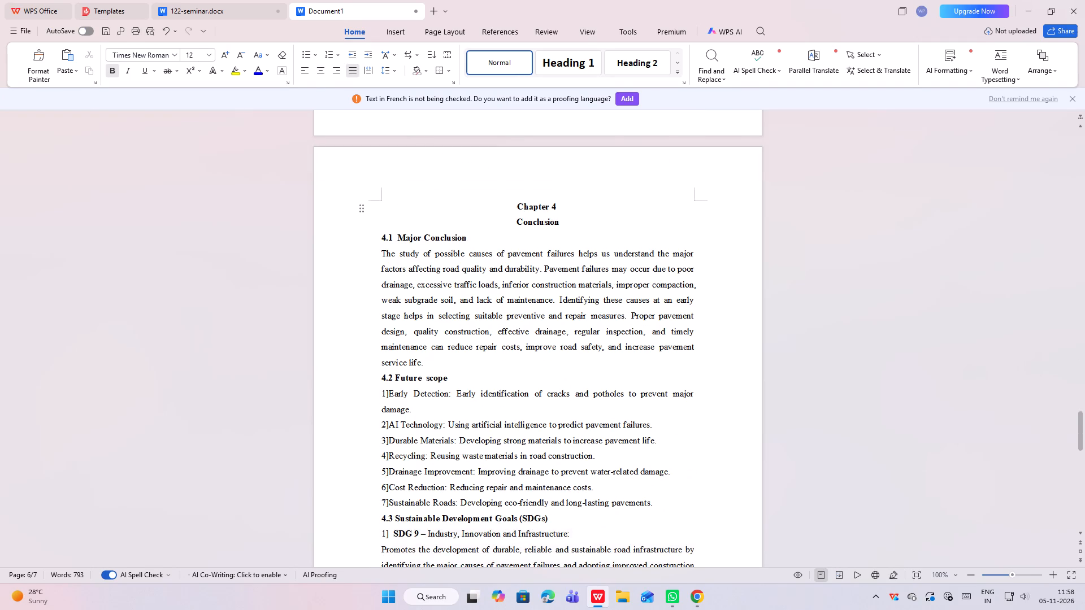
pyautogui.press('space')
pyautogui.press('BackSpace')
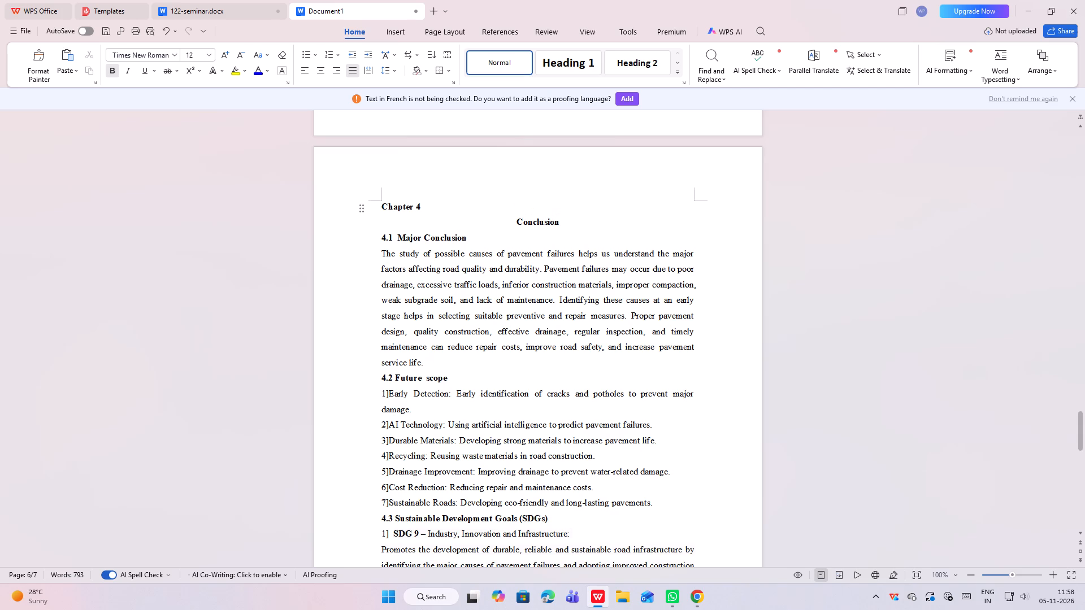
# Center the Chapter 4 and Conclusion heading lines at the top of the page.
pyautogui.moveTo(380, 207); pyautogui.dragTo(565, 239)
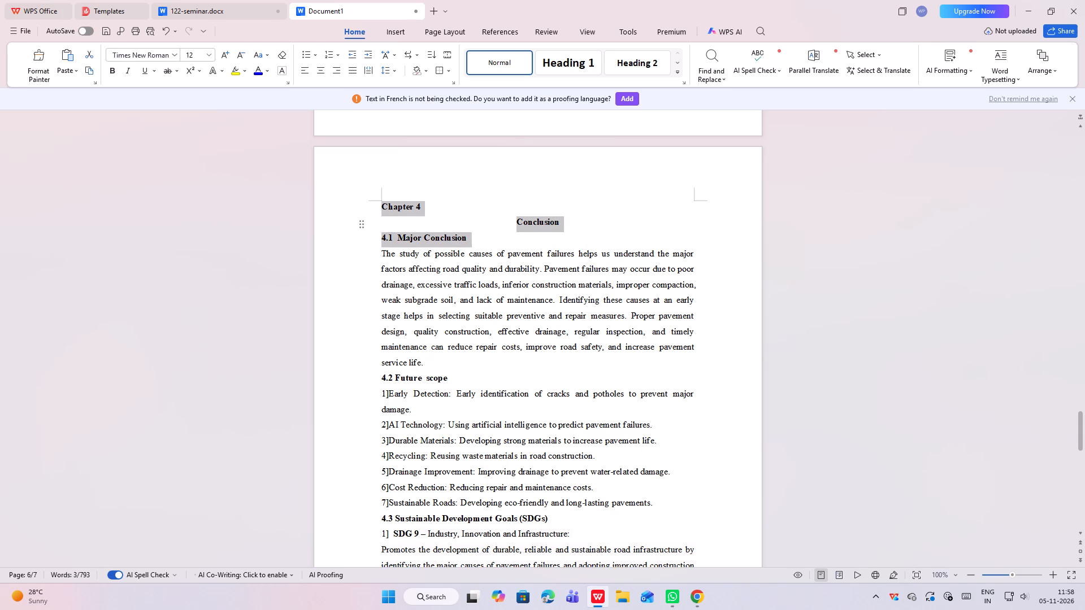
pyautogui.moveTo(565, 239); pyautogui.dragTo(567, 224)
pyautogui.click(321, 73)
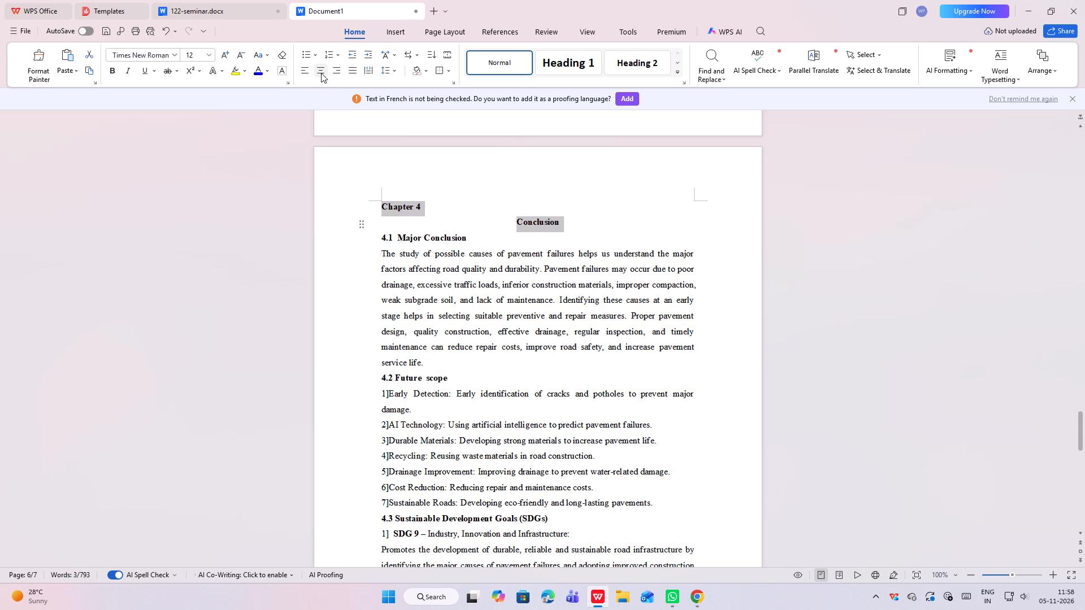
pyautogui.click(432, 166)
# Check the rest of the Chapter 4 page and the last page, and review the report back to the title page.
pyautogui.scroll(-5, 468, 268)
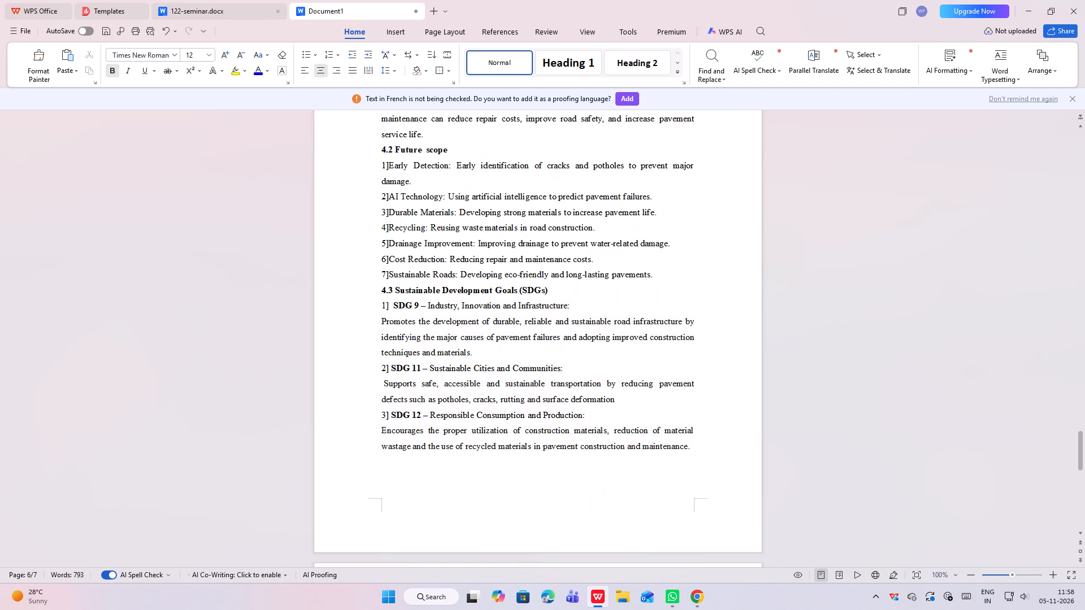
pyautogui.scroll(-16, 466, 281)
pyautogui.scroll(3, 466, 281)
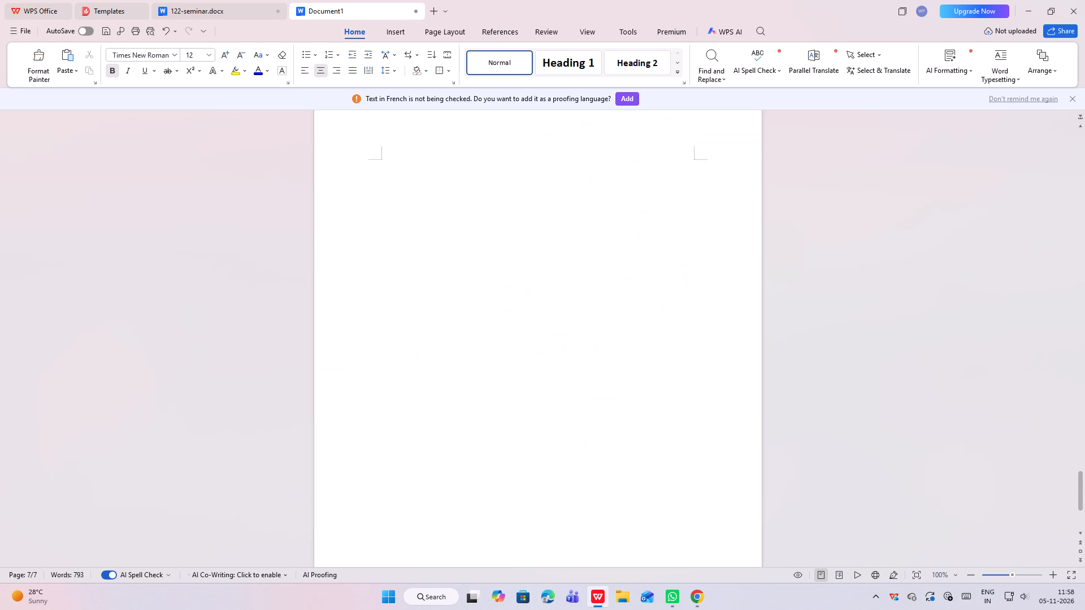
pyautogui.scroll(13, 466, 281)
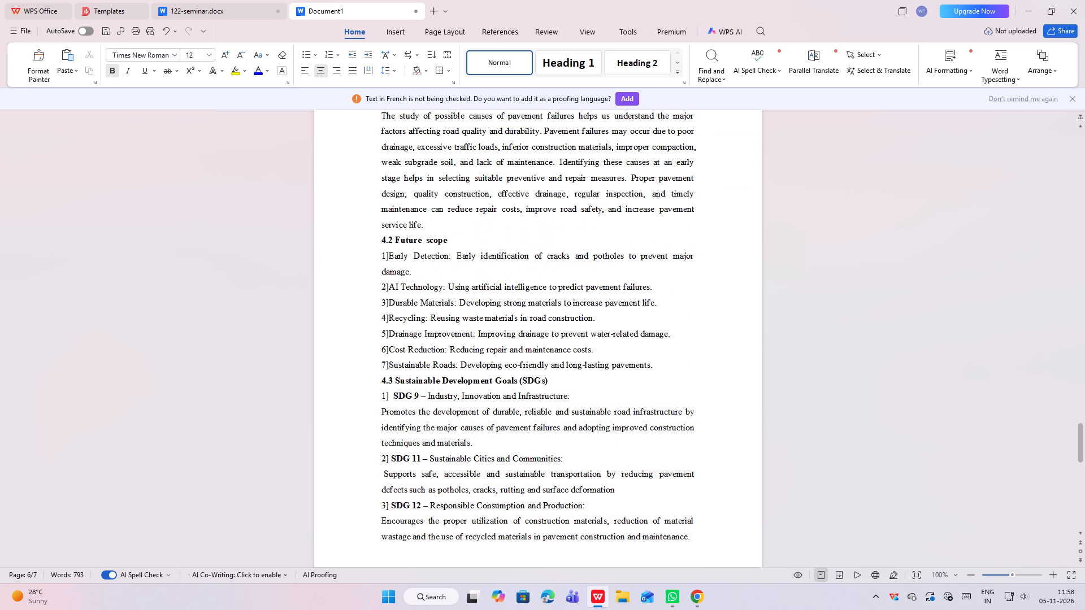
pyautogui.scroll(6, 453, 260)
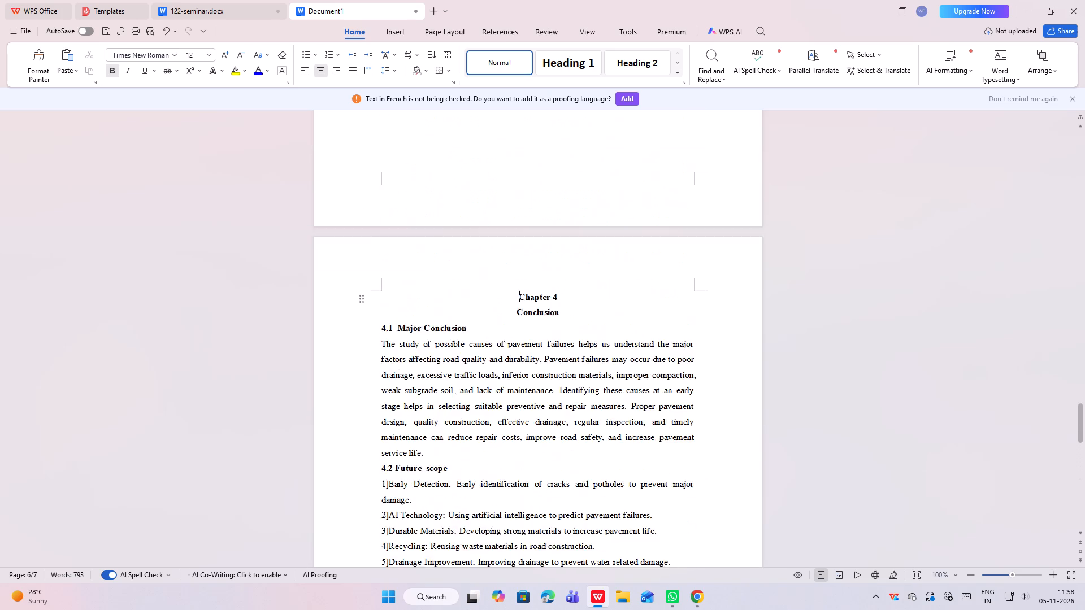
pyautogui.scroll(8, 453, 260)
pyautogui.scroll(14, 453, 260)
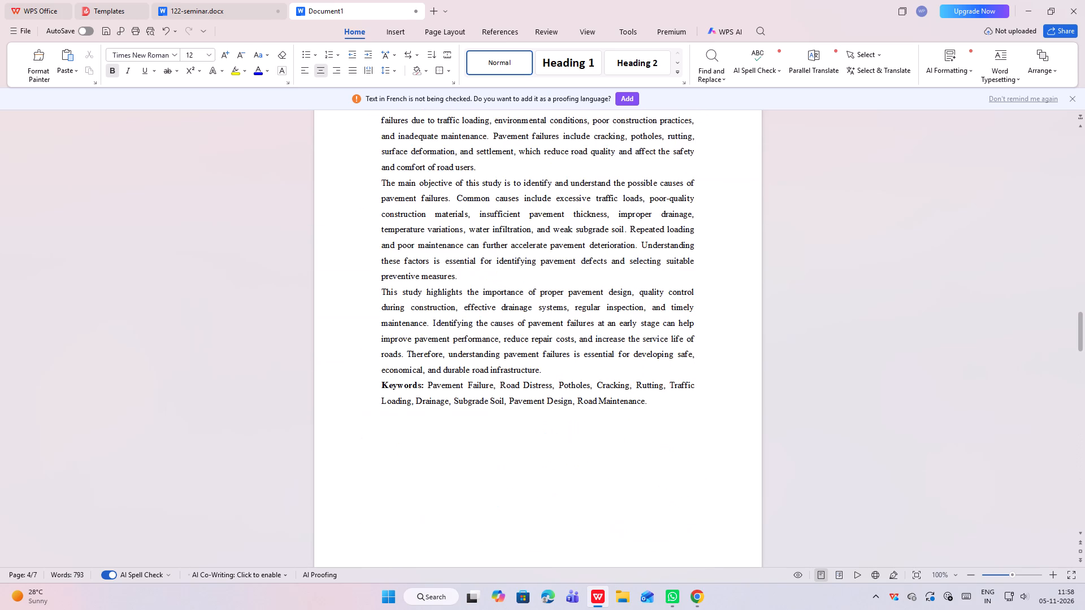
pyautogui.scroll(15, 453, 260)
pyautogui.scroll(10, 453, 260)
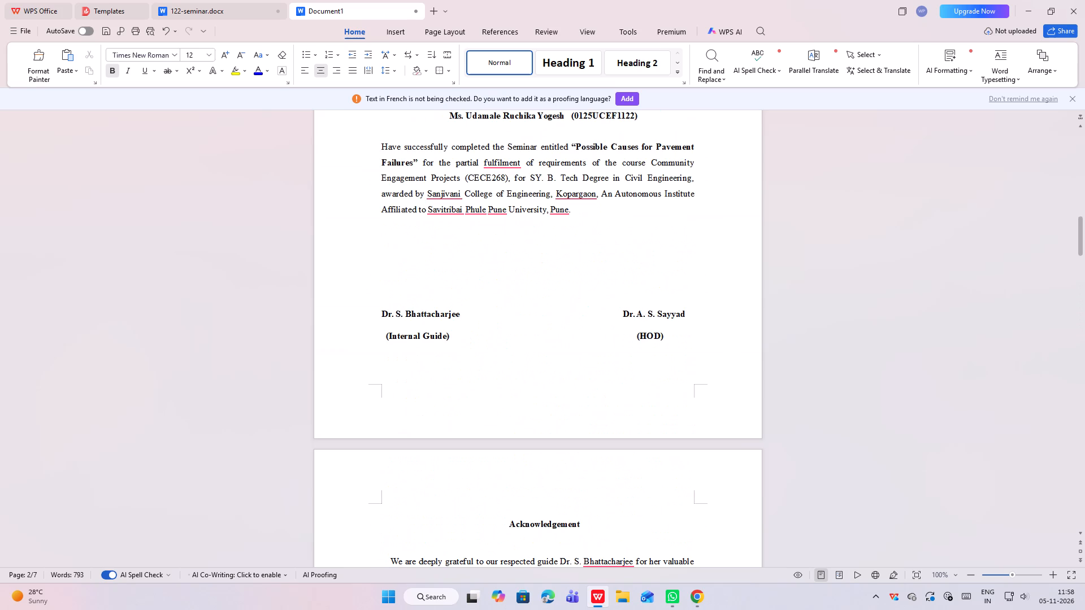
pyautogui.scroll(20, 453, 260)
pyautogui.scroll(4, 453, 260)
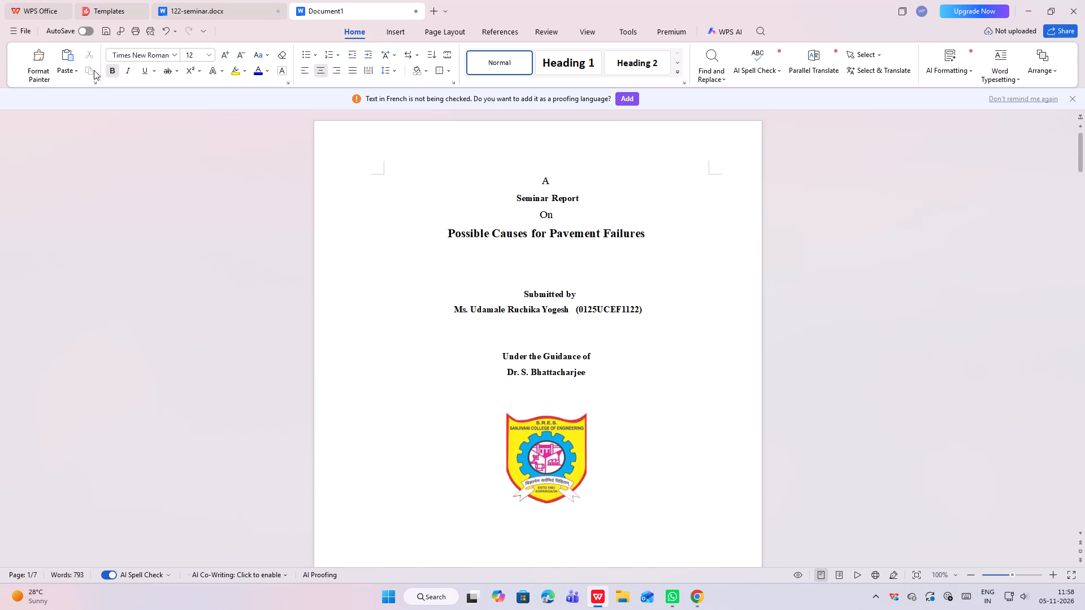
# Start saving a copy of the seminar report document.
pyautogui.click(29, 32)
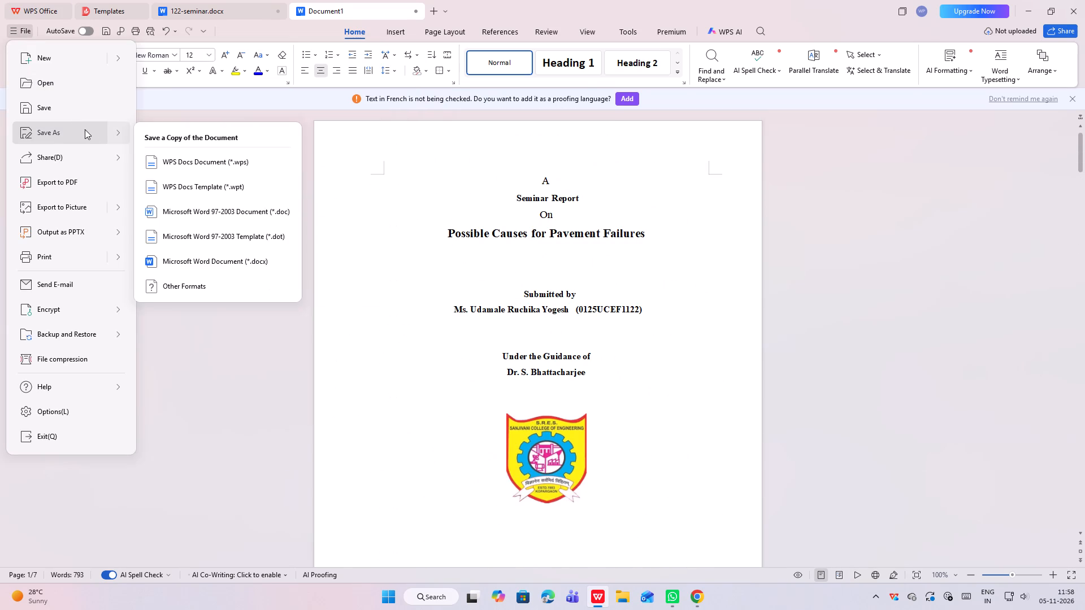
# Save the seminar report in the Documents folder as the Word document Document1.docx.
pyautogui.click(91, 133)
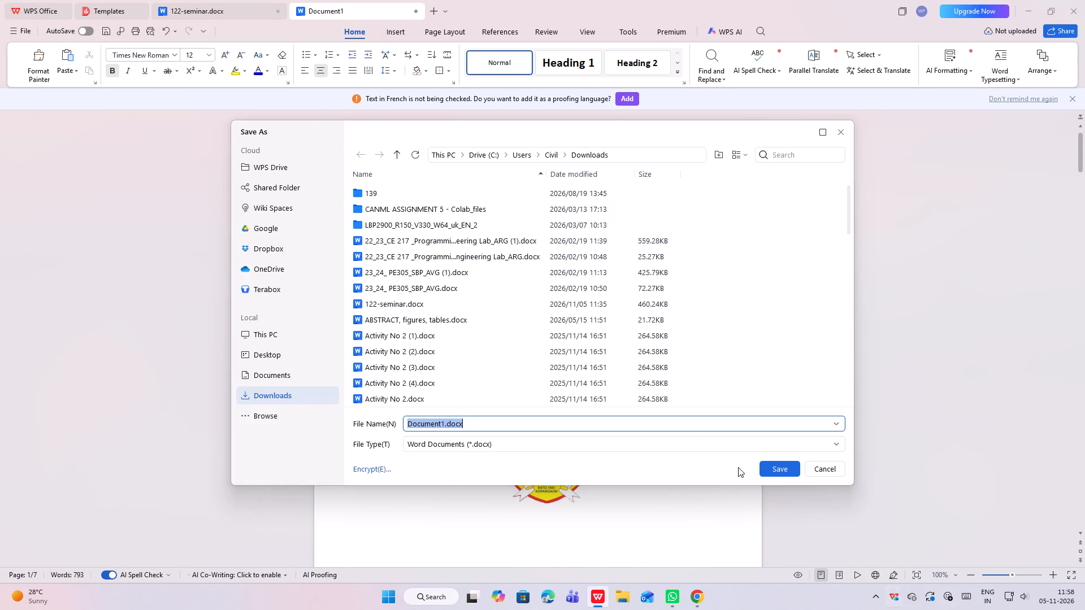
pyautogui.click(491, 422)
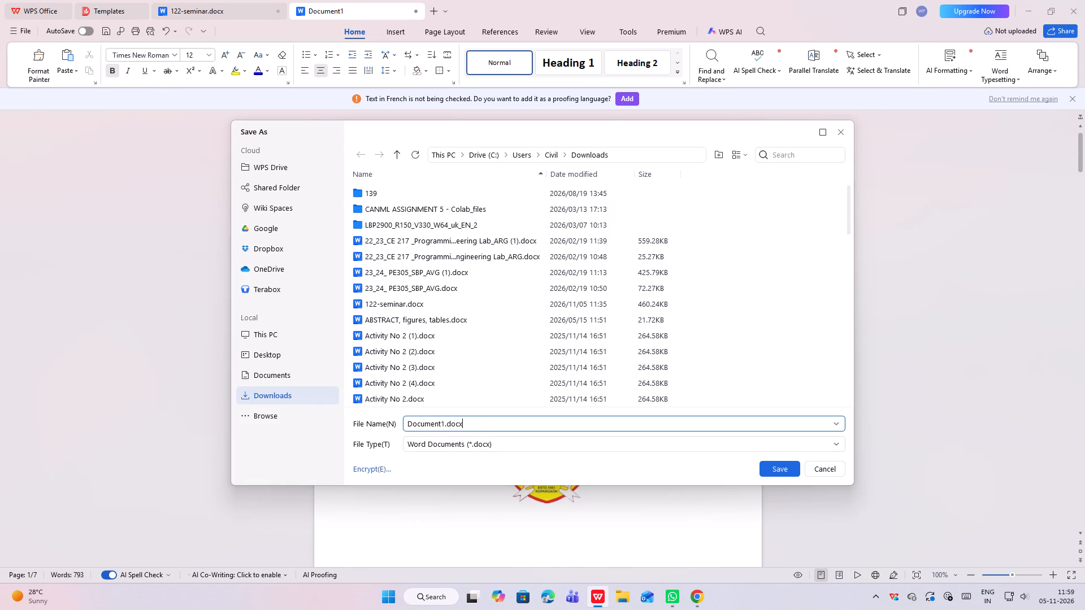
pyautogui.doubleClick(290, 382)
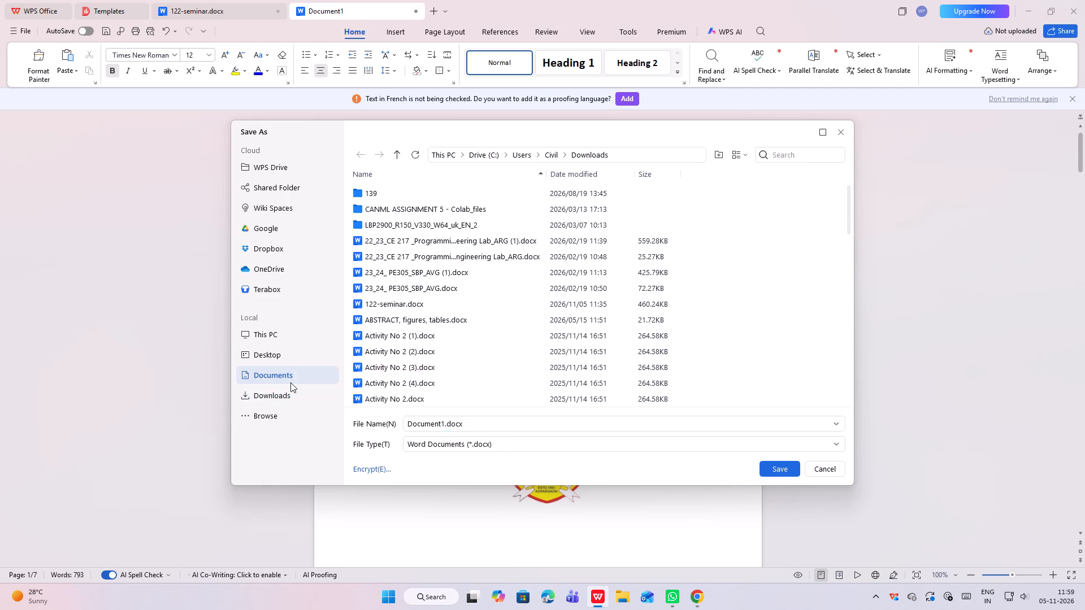
pyautogui.click(290, 377)
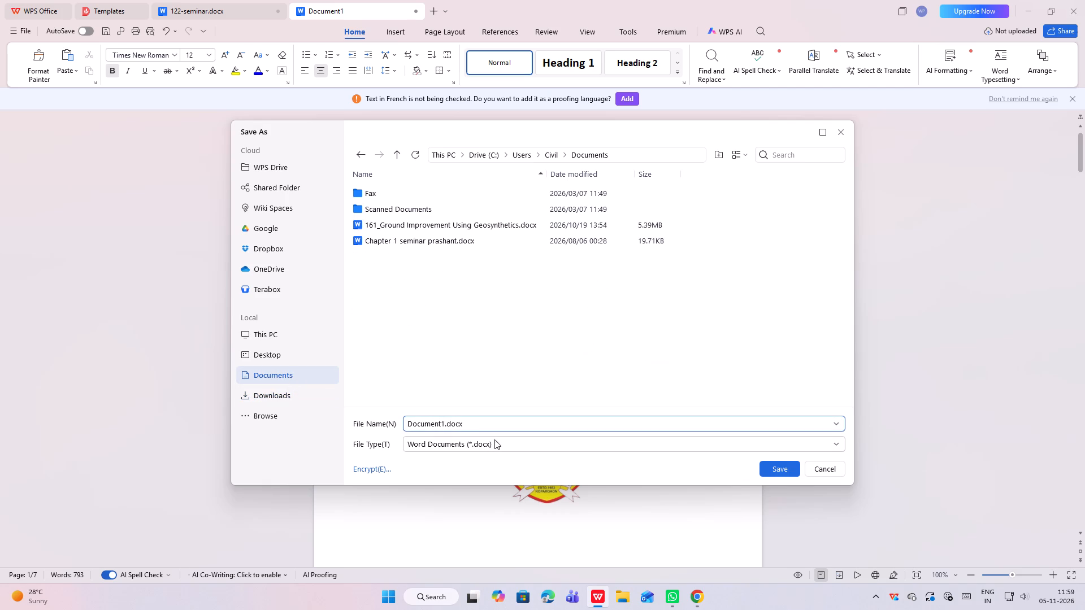
pyautogui.click(788, 476)
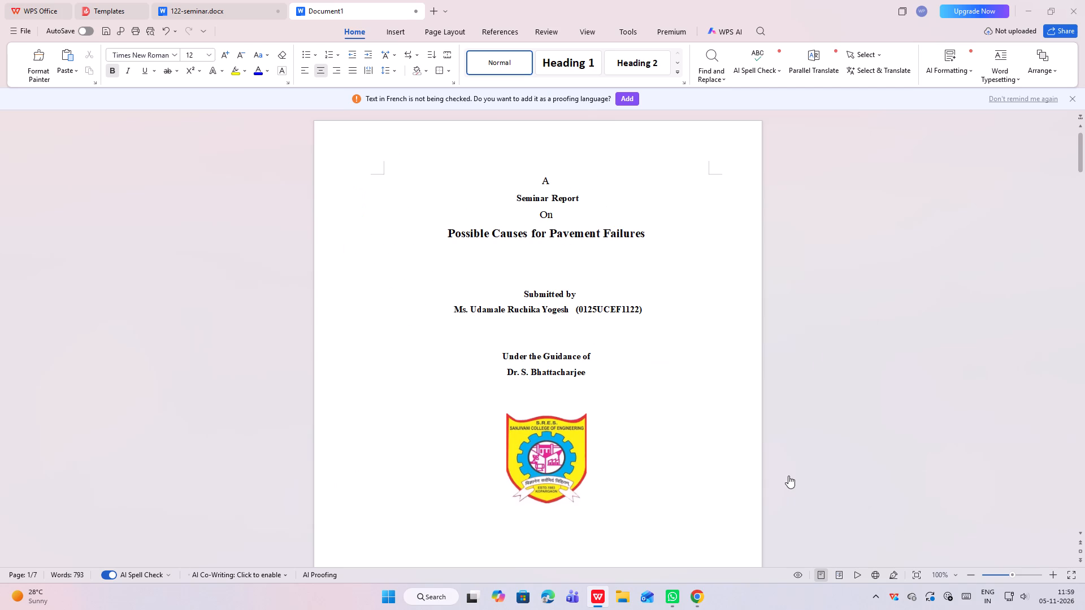
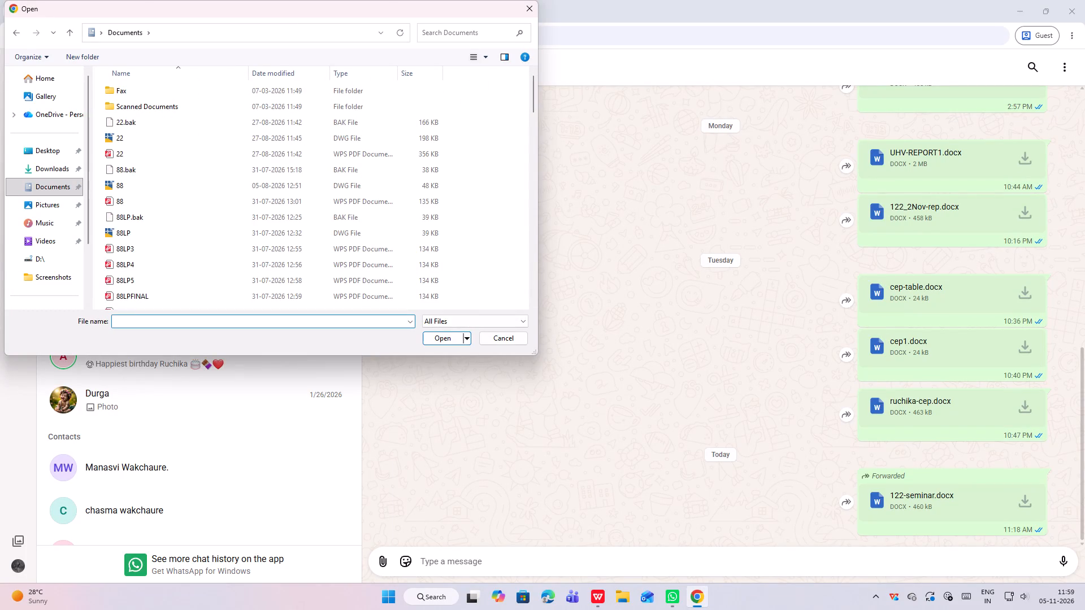
# Choose Document1.docx in the Documents folder as the file to attach to the open WhatsApp chat.
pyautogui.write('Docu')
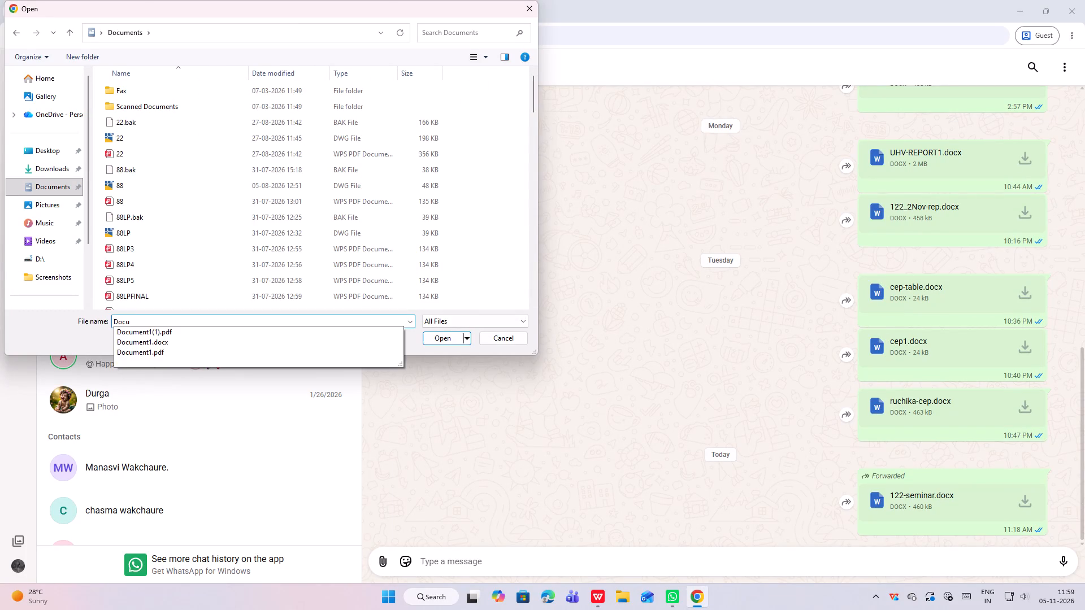
pyautogui.click(168, 343)
pyautogui.click(168, 343)
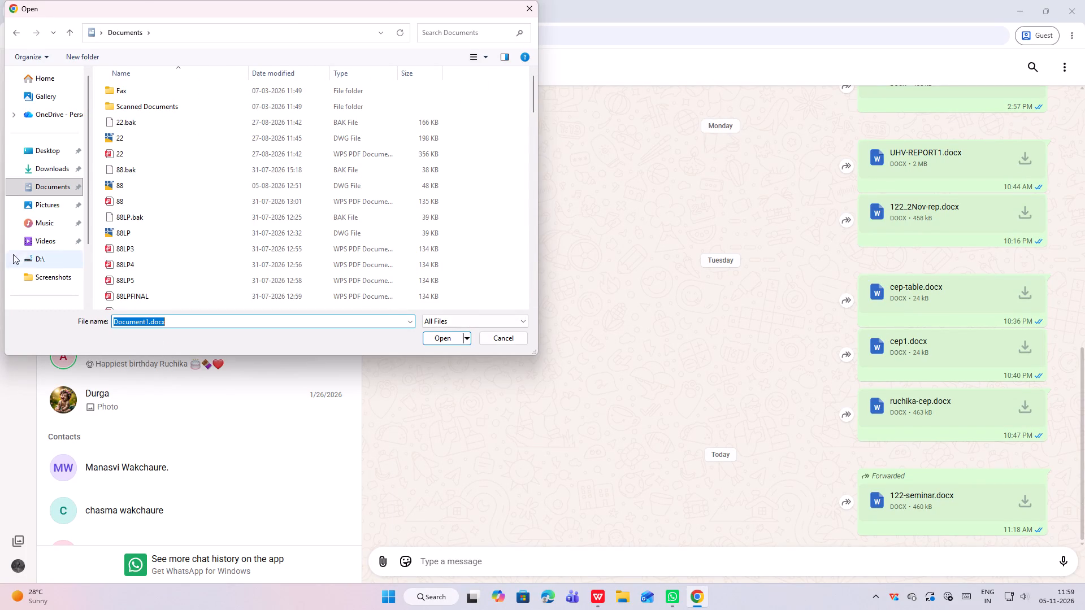
pyautogui.click(125, 342)
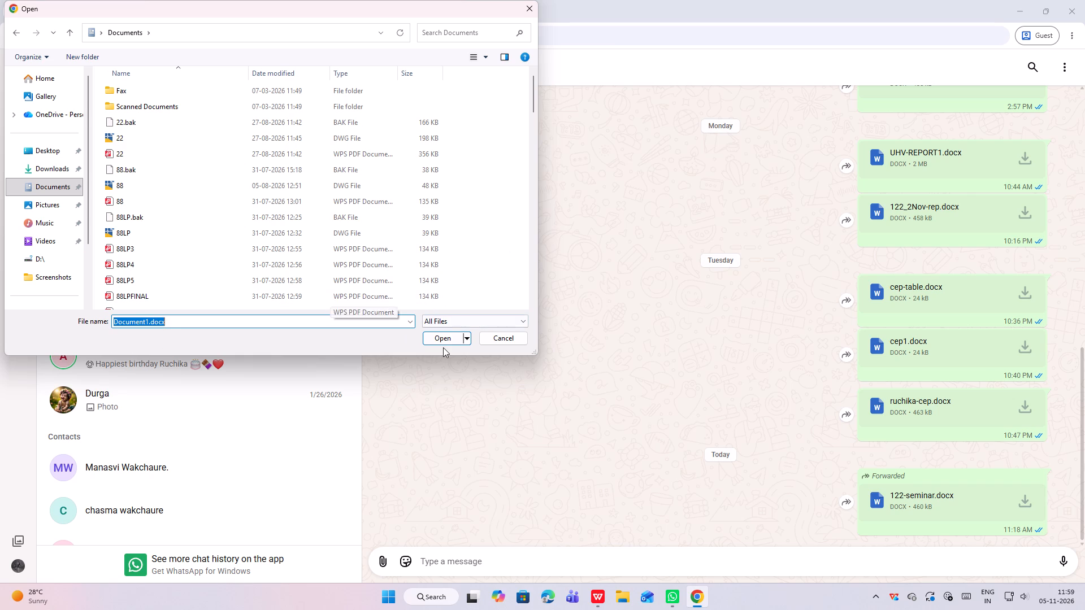